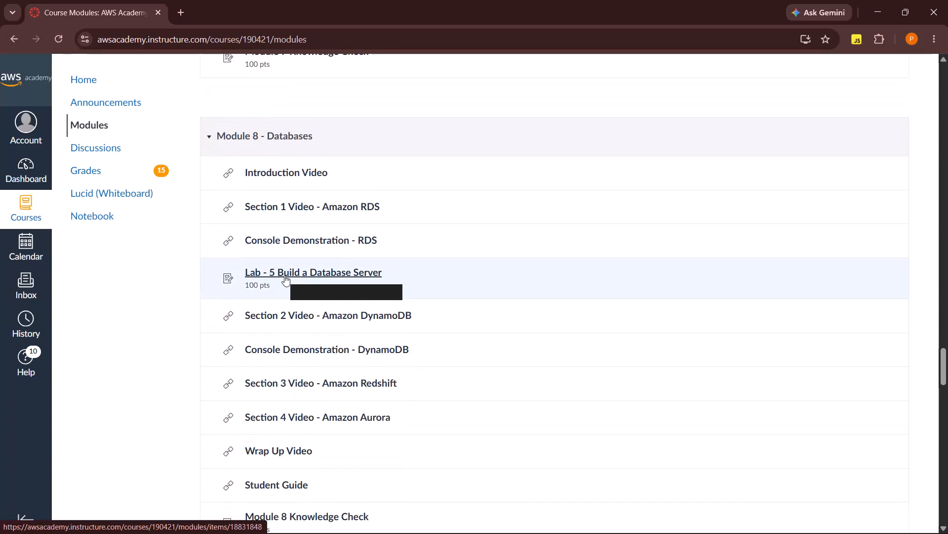
Open Lab - 5 Build a Database Server from Module 8 - Databases and load it in a new window.
left_click(194, 328)
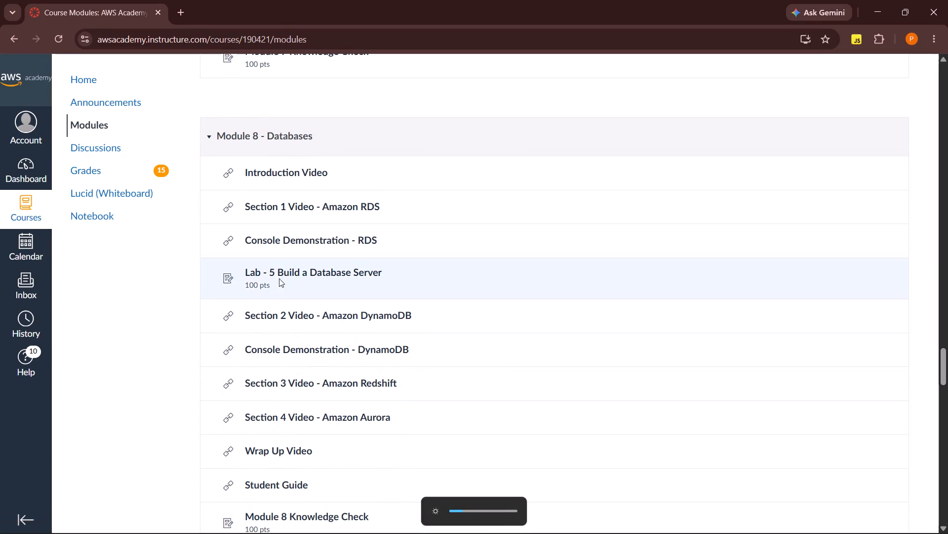
scroll(285, 274, "up", 1)
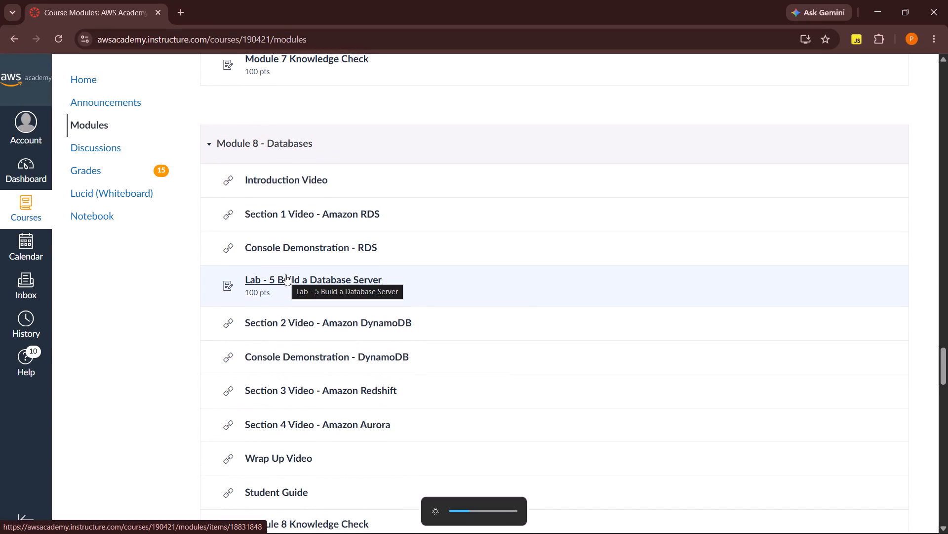
scroll(285, 274, "up", 1)
left_click(285, 288)
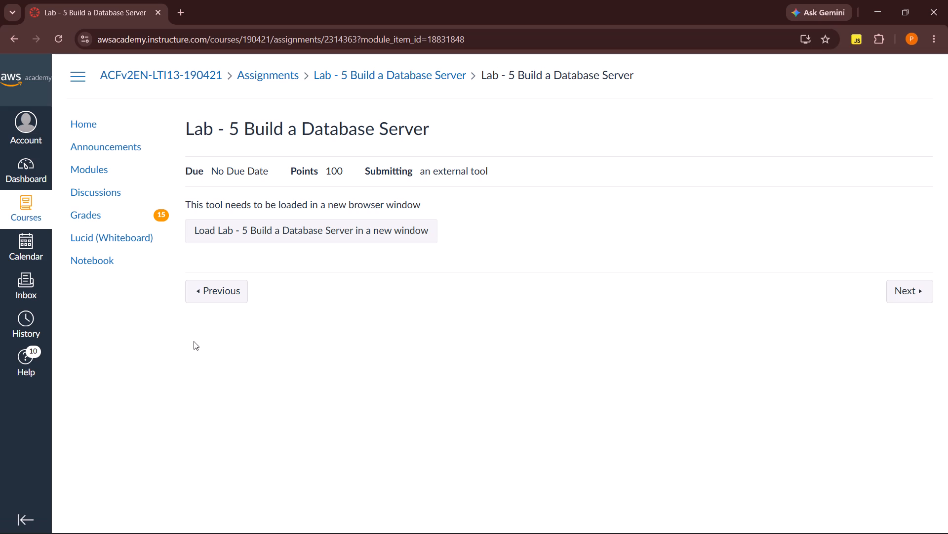
left_click(254, 233)
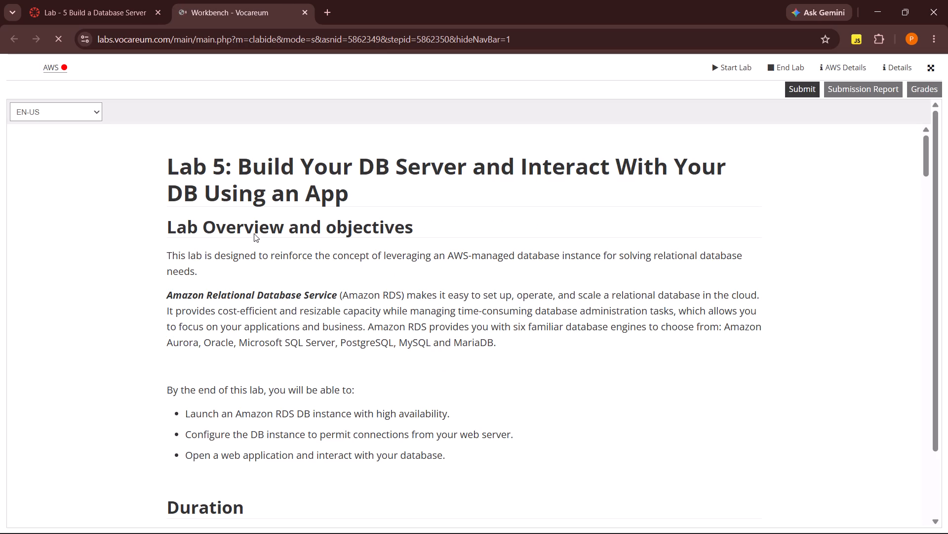
Skim the Lab 5 instructions and start the lab environment.
scroll(421, 321, "down", 4)
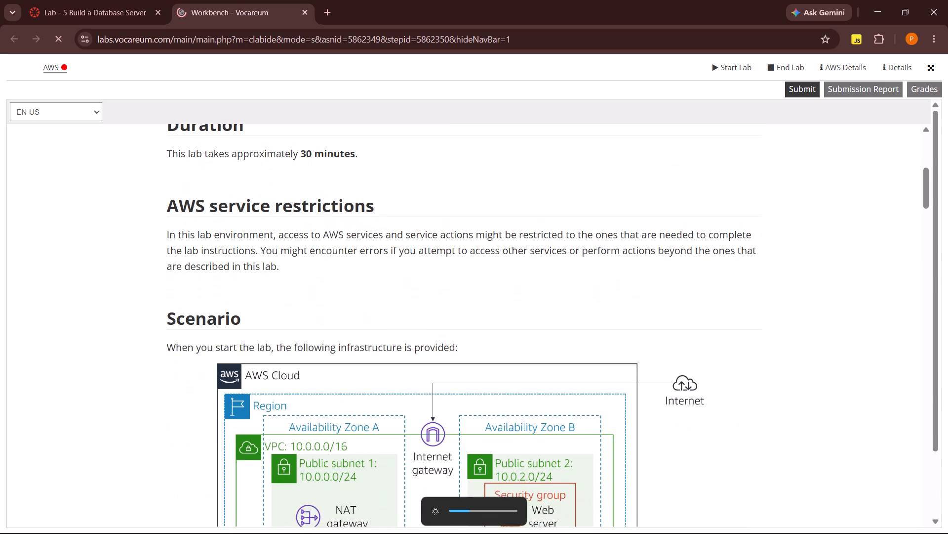
scroll(421, 321, "down", 5)
scroll(421, 321, "down", 20)
scroll(421, 321, "down", 1)
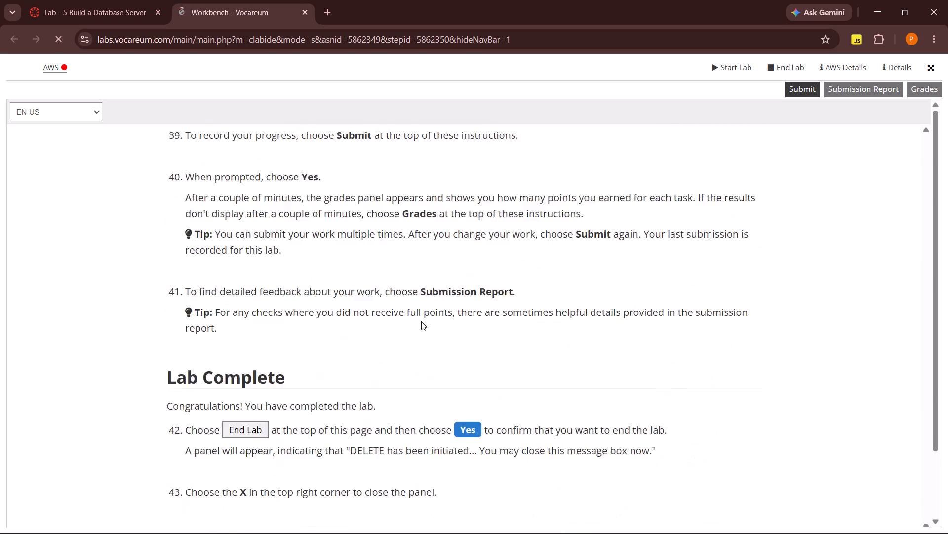
scroll(421, 321, "up", 18)
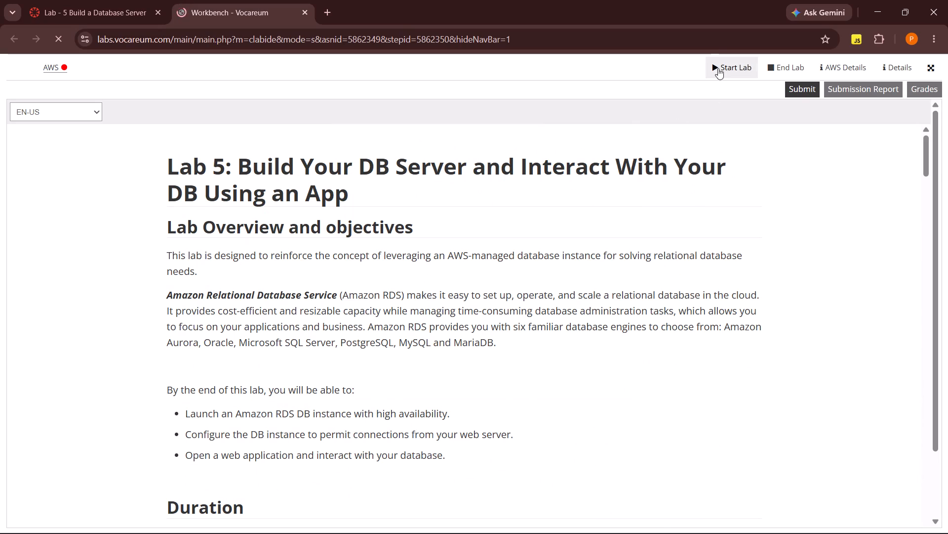
left_click(718, 68)
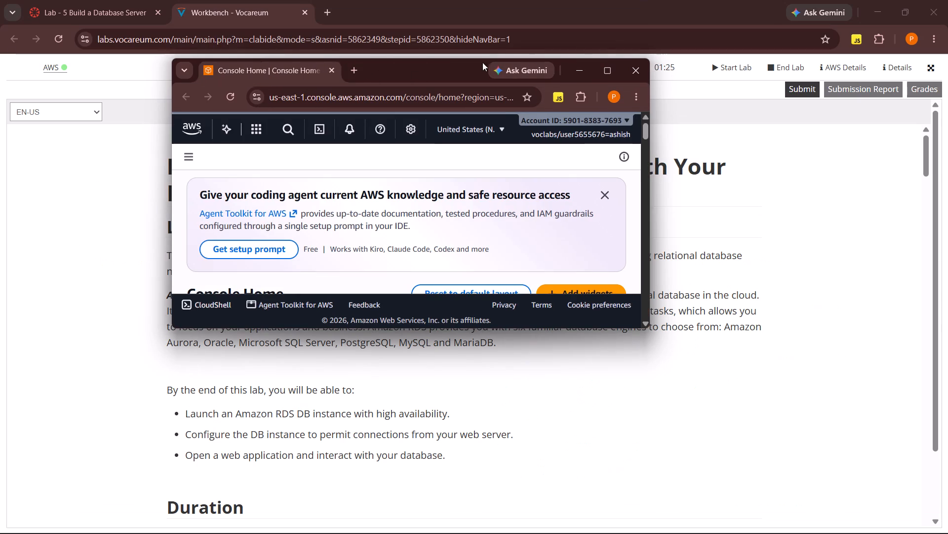
left_click(626, 162)
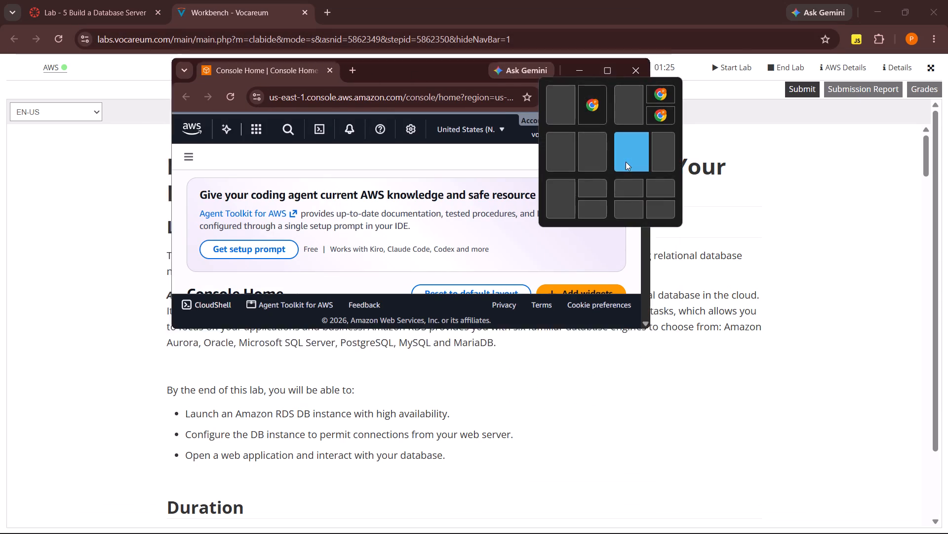
left_click(651, 213)
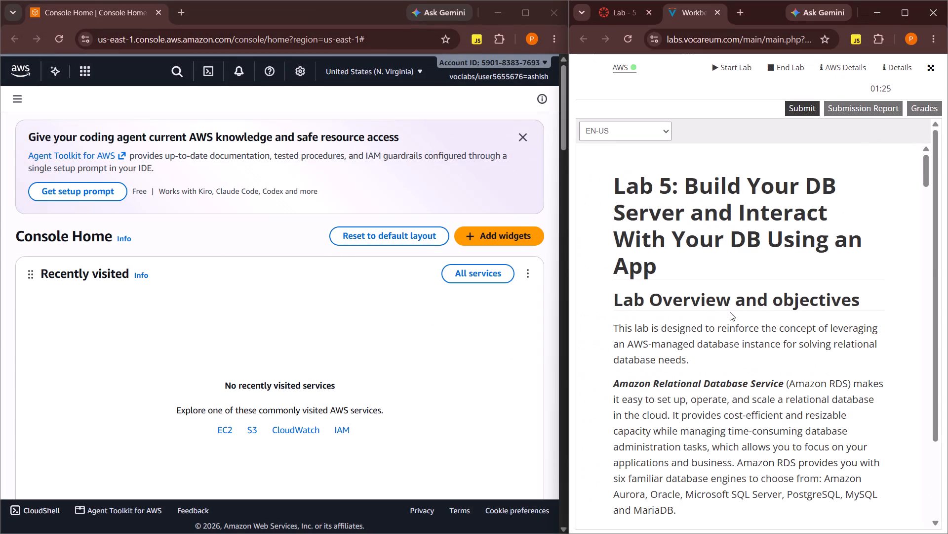
Read through the Lab 5 instructions down to Task 1, on creating a security group for the RDS DB instance.
scroll(730, 312, "down", 9)
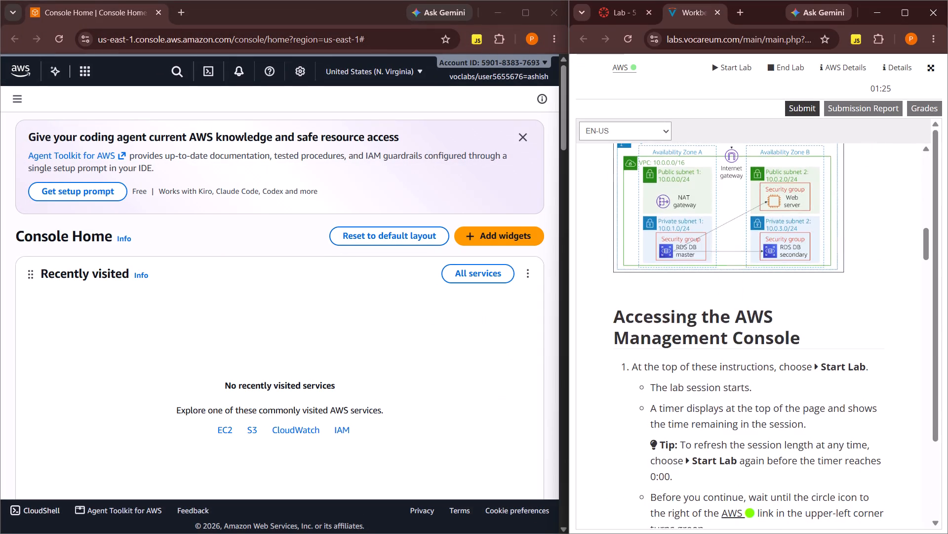
scroll(671, 370, "down", 6)
scroll(672, 370, "up", 1)
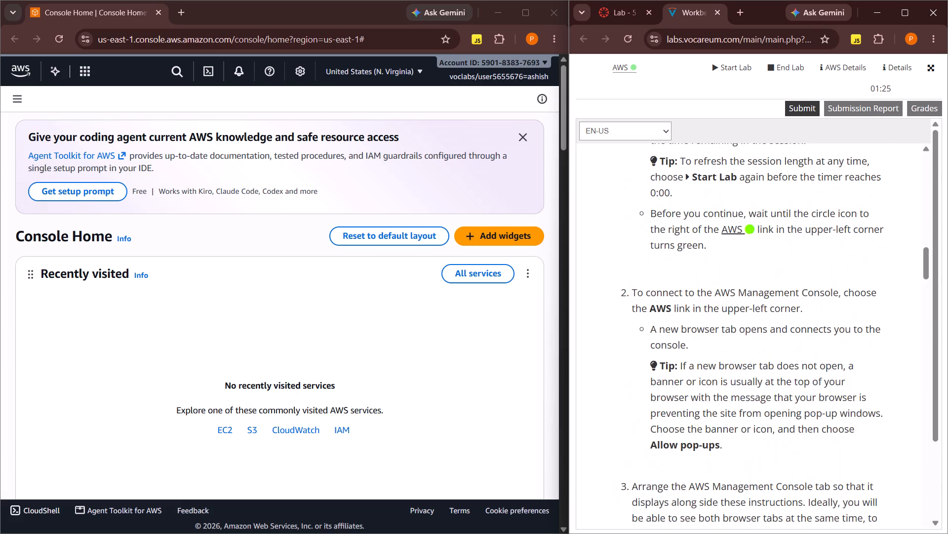
scroll(672, 370, "up", 1)
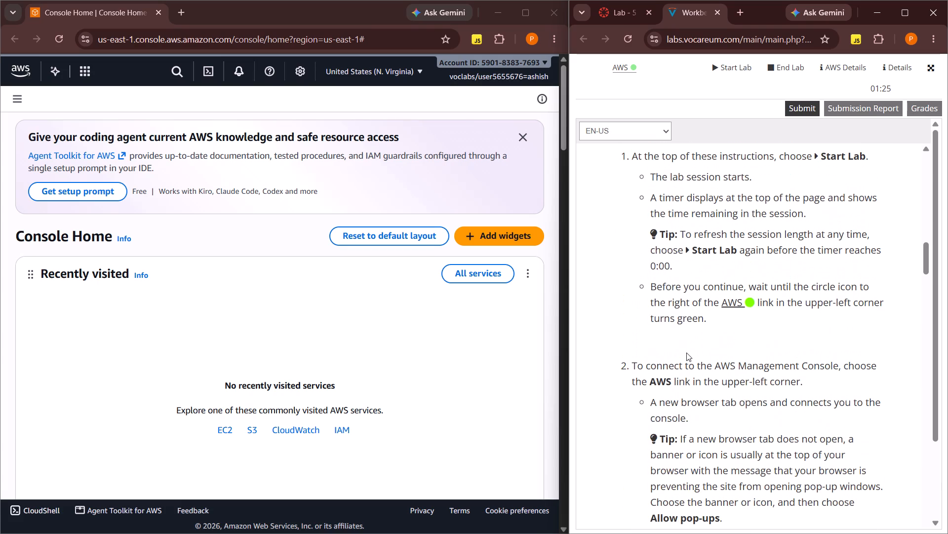
scroll(686, 353, "up", 2)
scroll(623, 353, "down", 4)
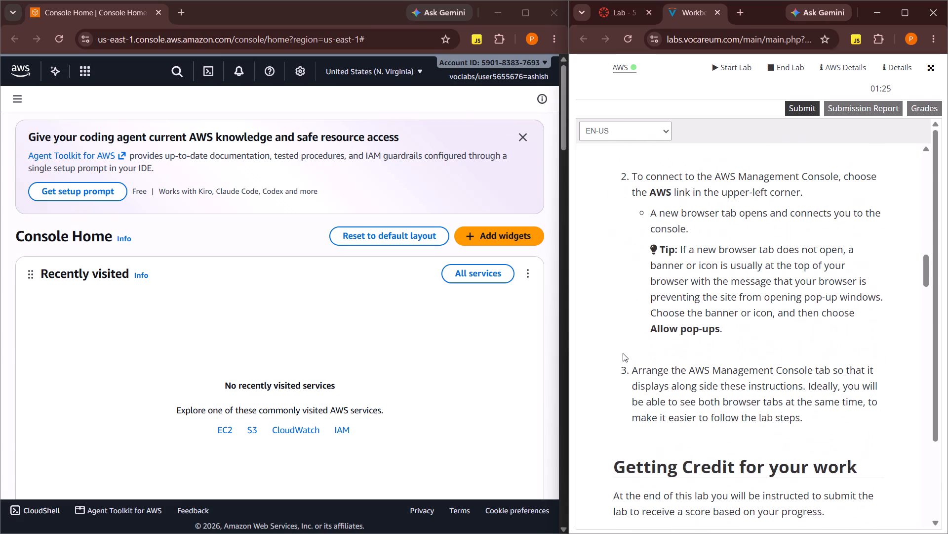
scroll(623, 353, "down", 5)
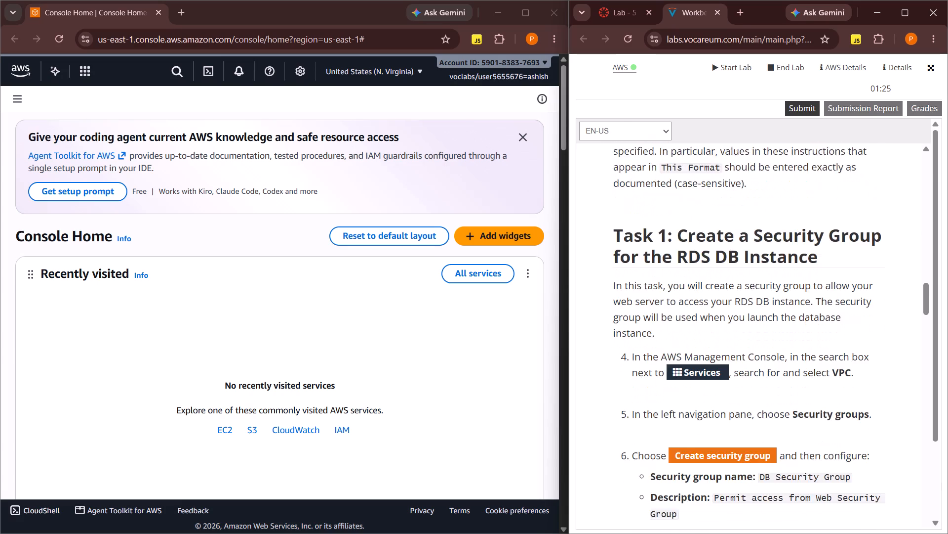
scroll(623, 352, "down", 2)
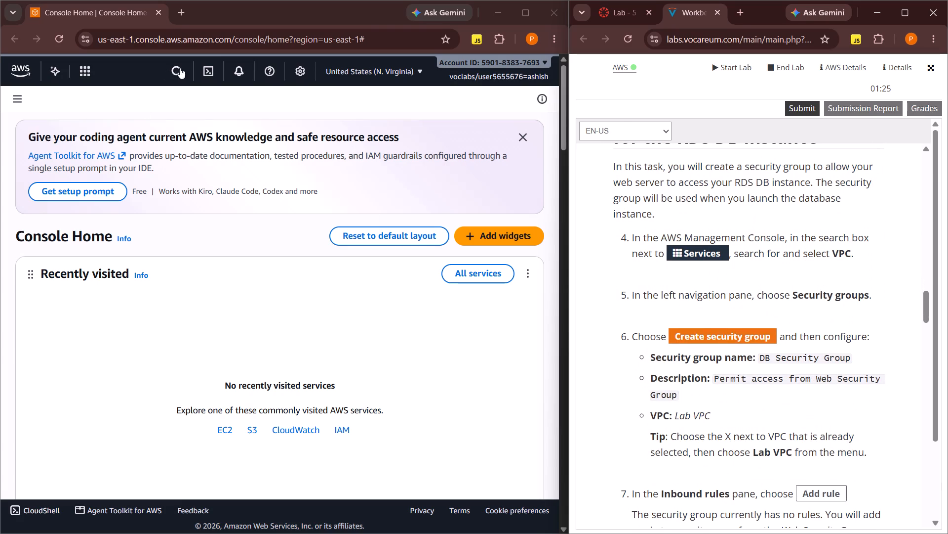
Search the AWS console for "vpc" and open the VPC service.
left_click(180, 68)
type("vpc")
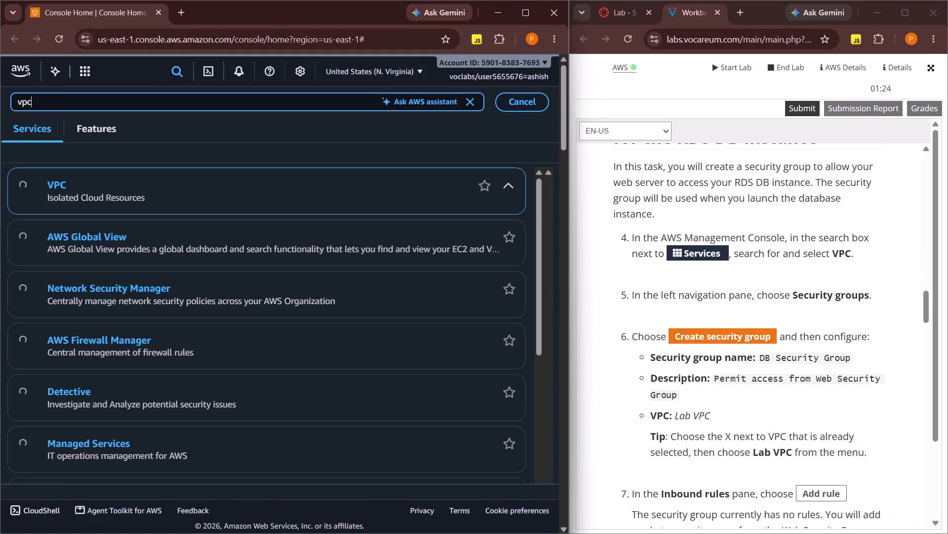
left_click(51, 185)
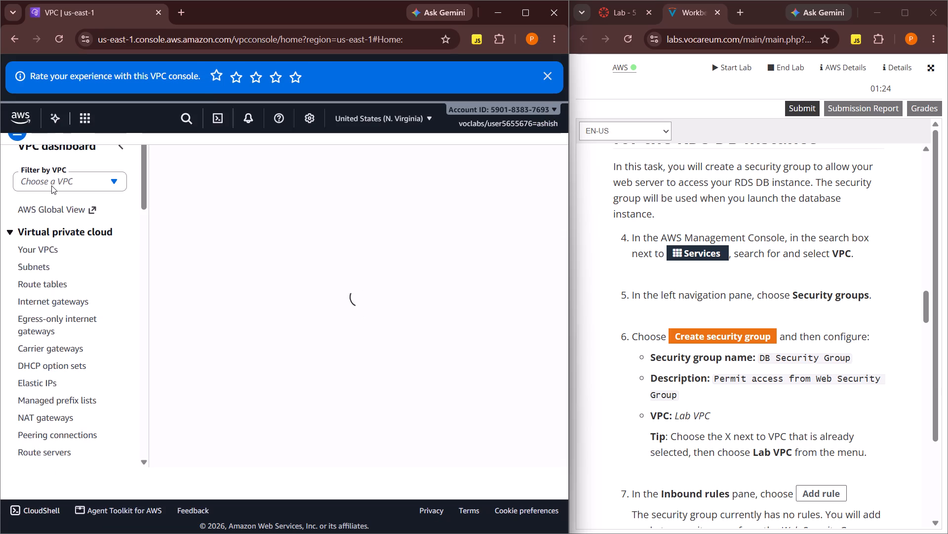
Locate the Security groups page in the VPC dashboard's navigation and open it.
scroll(93, 240, "up", 6)
scroll(80, 251, "down", 5)
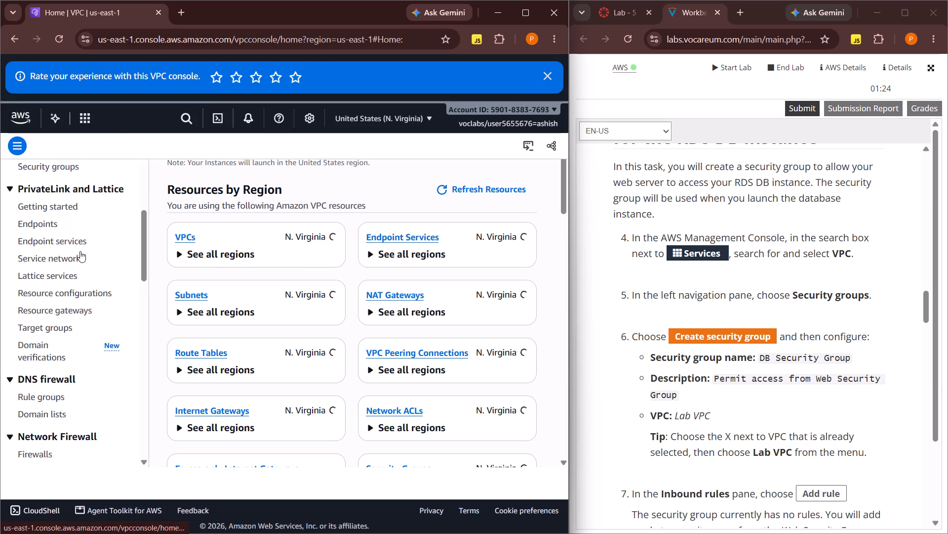
scroll(80, 251, "up", 10)
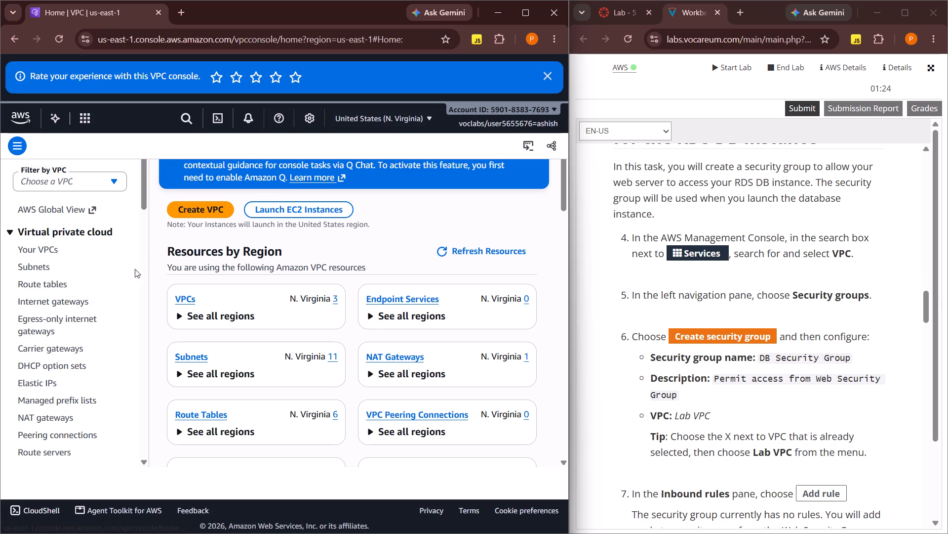
scroll(118, 279, "down", 9)
scroll(114, 281, "up", 8)
scroll(114, 281, "down", 6)
scroll(114, 281, "up", 7)
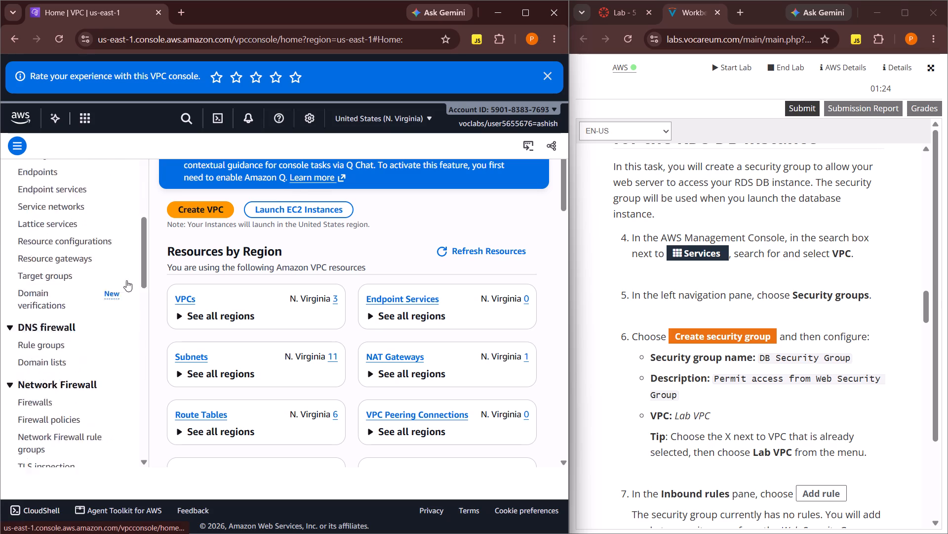
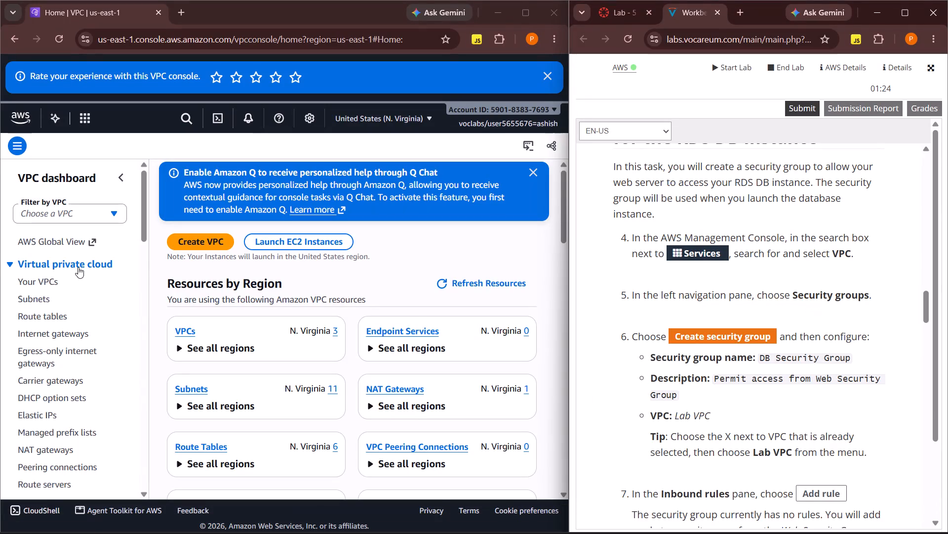
Open the Security groups page from the Security section of the VPC dashboard's navigation.
scroll(18, 353, "up", 1)
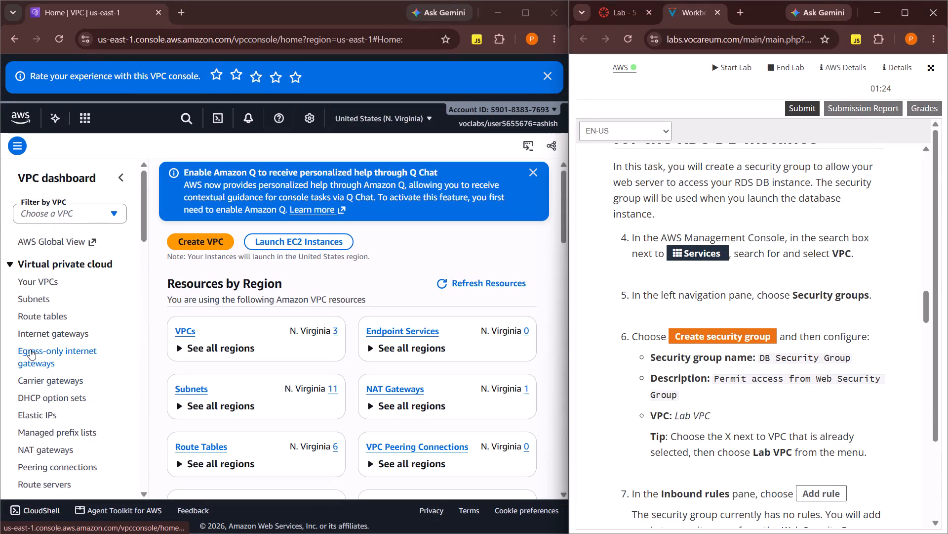
scroll(27, 338, "down", 1)
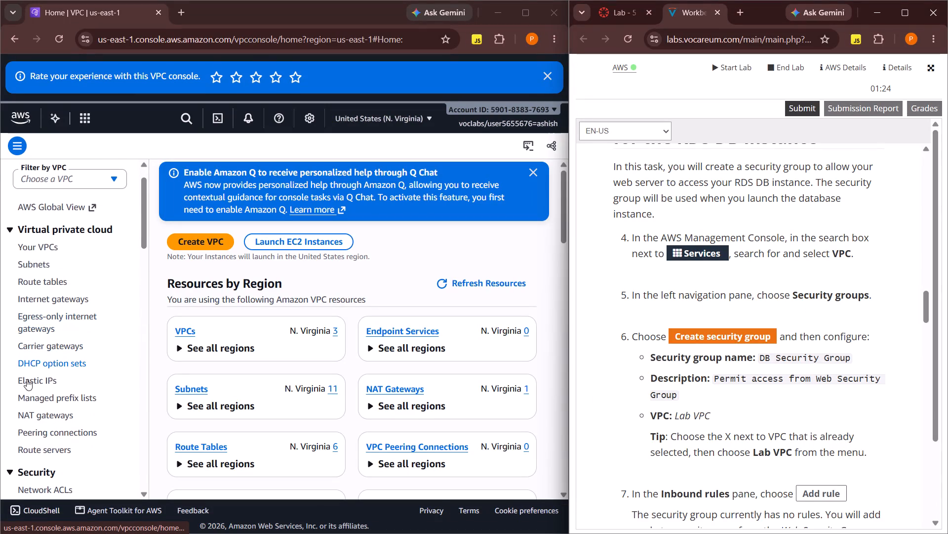
scroll(50, 367, "down", 3)
left_click(45, 306)
Start creating a new security group and name it "DB Security Group".
scroll(682, 345, "down", 1)
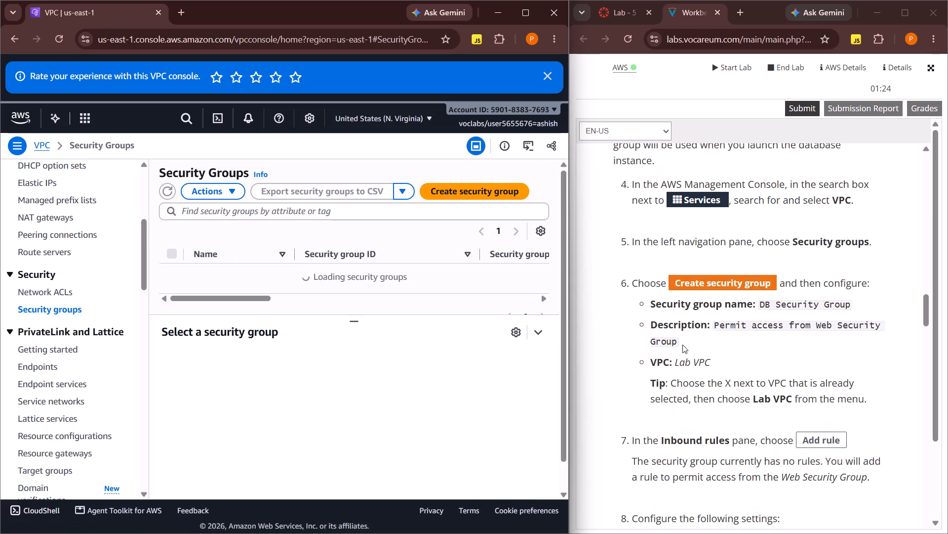
scroll(682, 345, "down", 1)
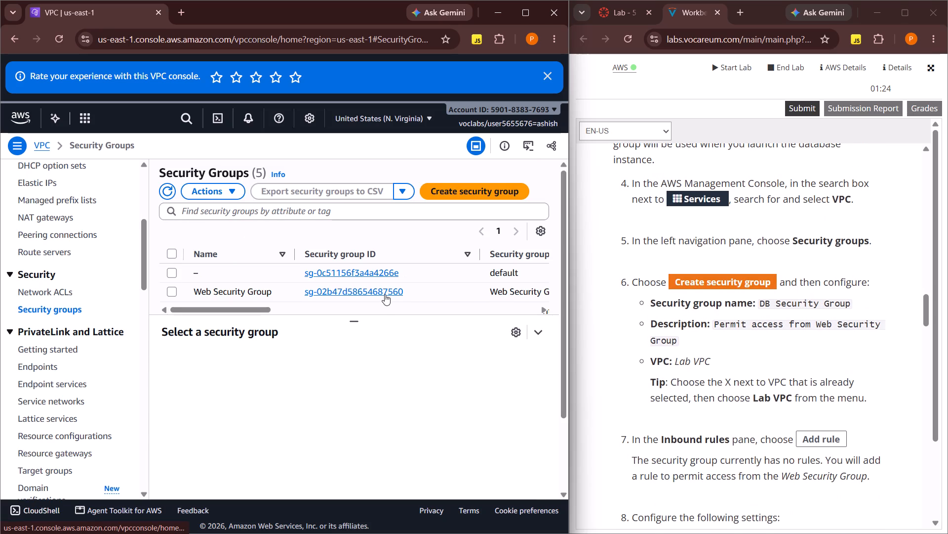
left_click(482, 186)
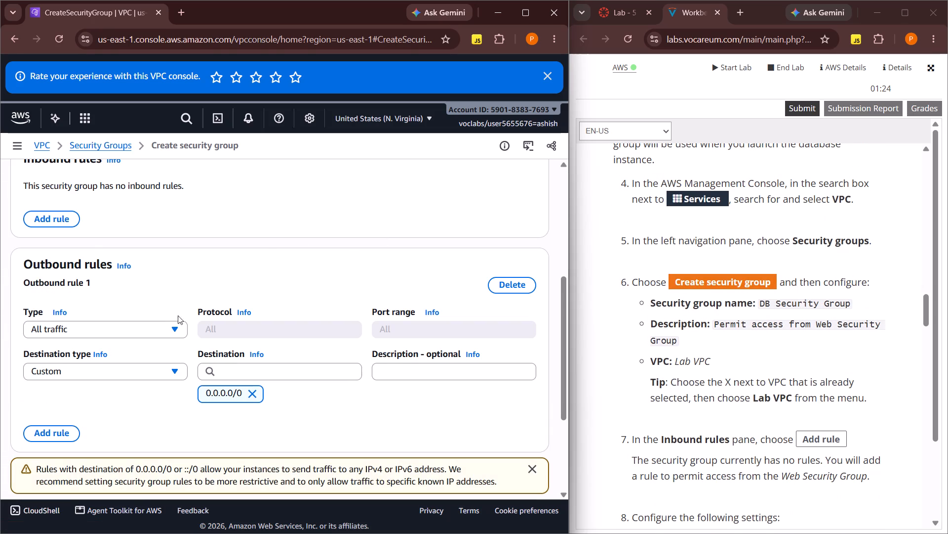
scroll(161, 317, "up", 6)
left_click(133, 270)
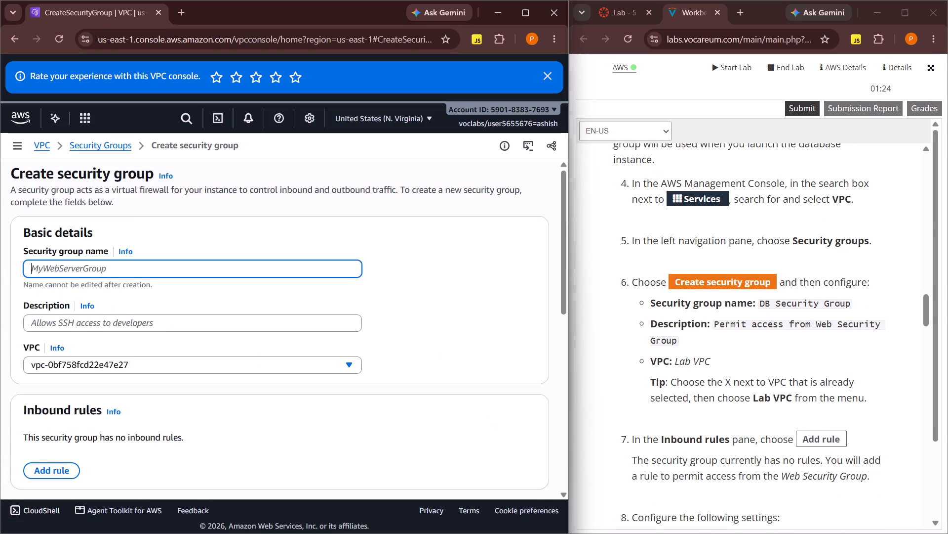
type("DB")
key("space")
type("Securi")
type("ty Group")
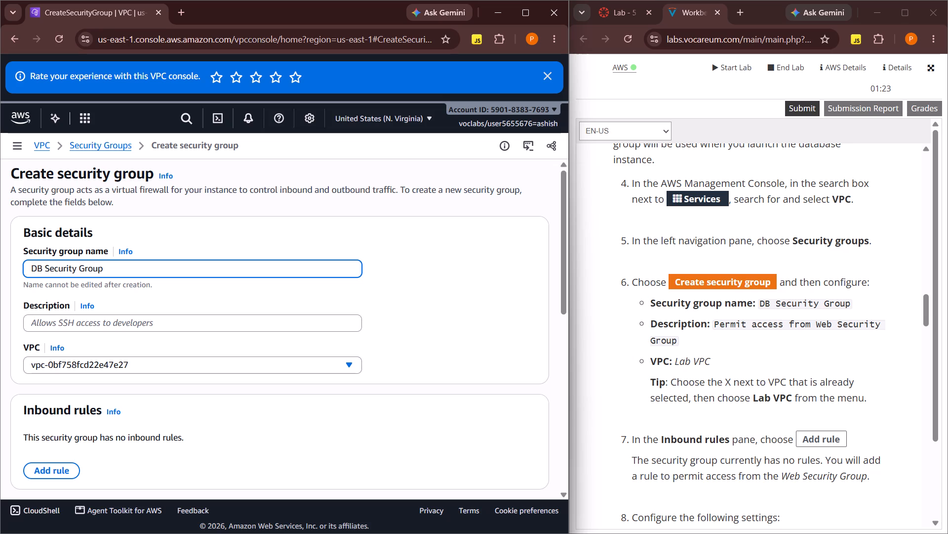
key("s")
key("BackSpace")
Enter "Permit access from Web Security Group" as the security group's description.
key("Tab")
key("Tab")
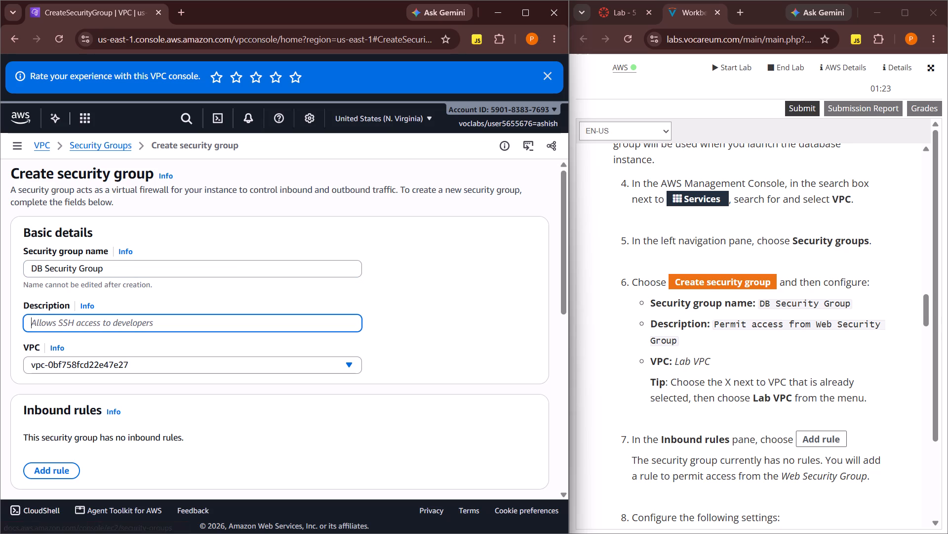
type("Permit access from w")
key("BackSpace")
type("Web")
key("space")
type("Security")
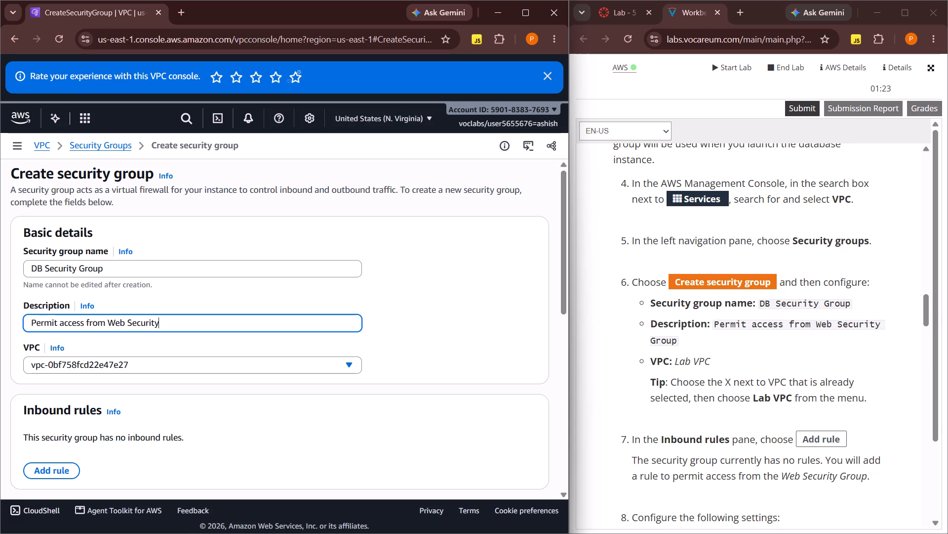
key("Tab")
key("shift+g")
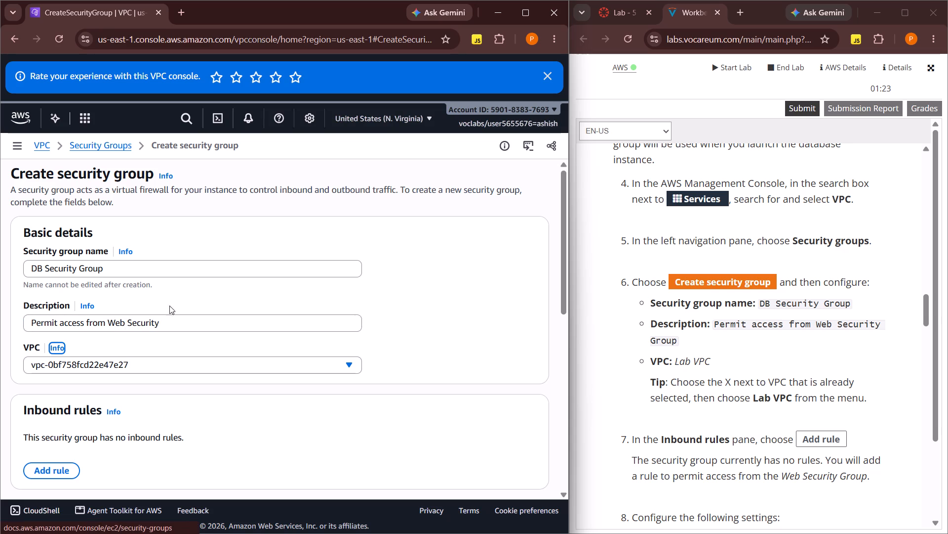
left_click(173, 316)
key("space")
type("Group")
Set the security group's VPC to Lab VPC.
key("Tab")
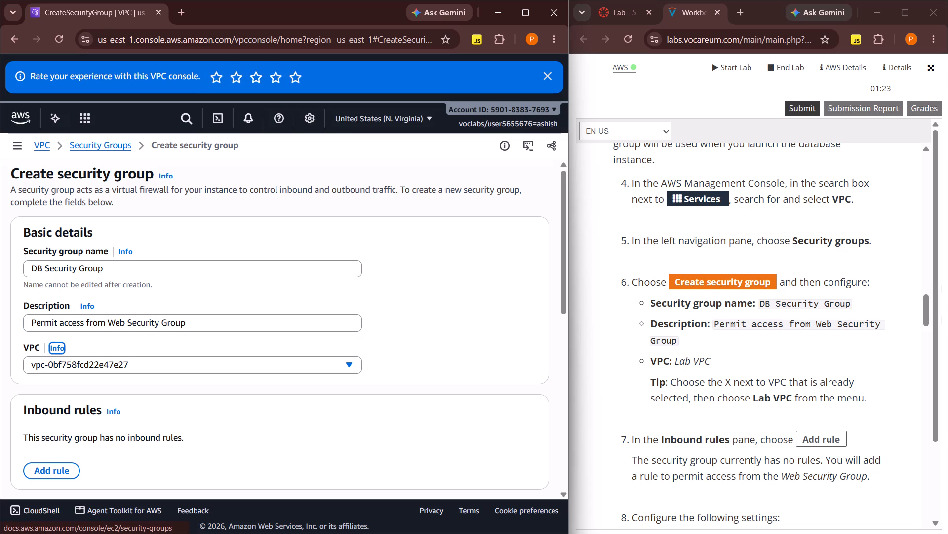
key("Tab")
key("shift+l")
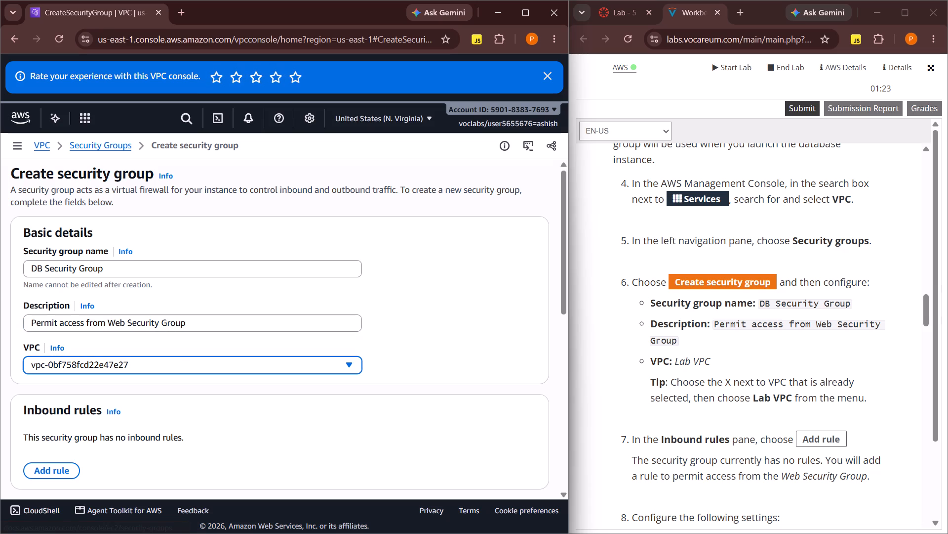
left_click(186, 368)
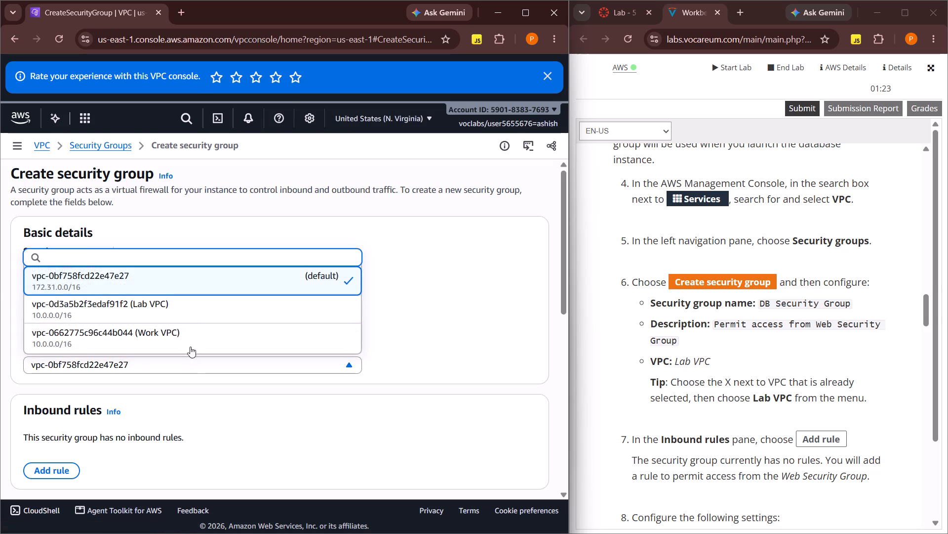
left_click(185, 306)
Add an inbound rule to the security group and set its type to MYSQL/Aurora.
scroll(434, 328, "down", 1)
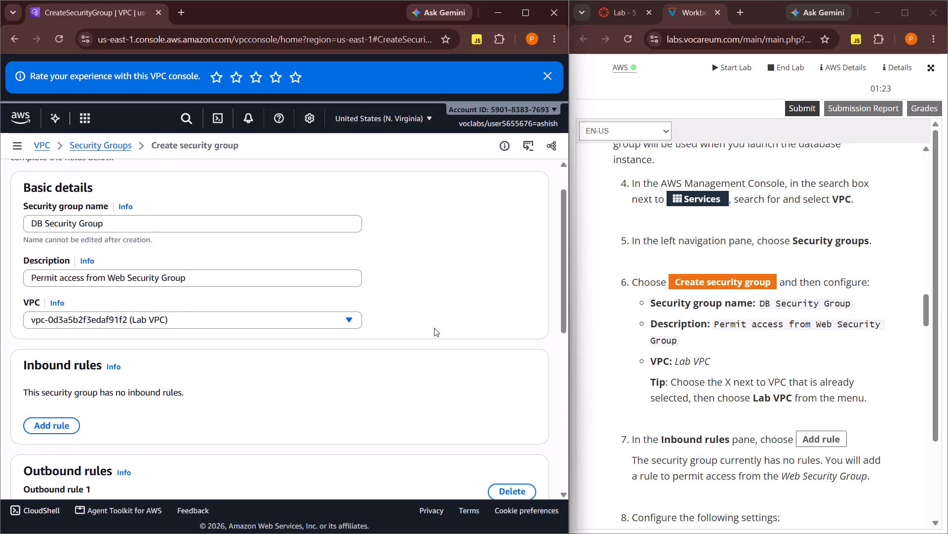
scroll(434, 328, "down", 2)
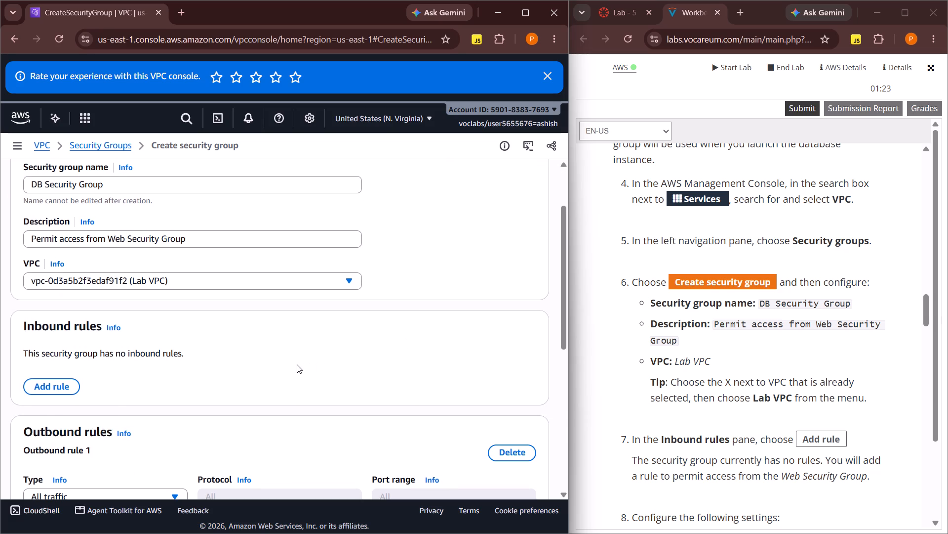
scroll(754, 418, "down", 1)
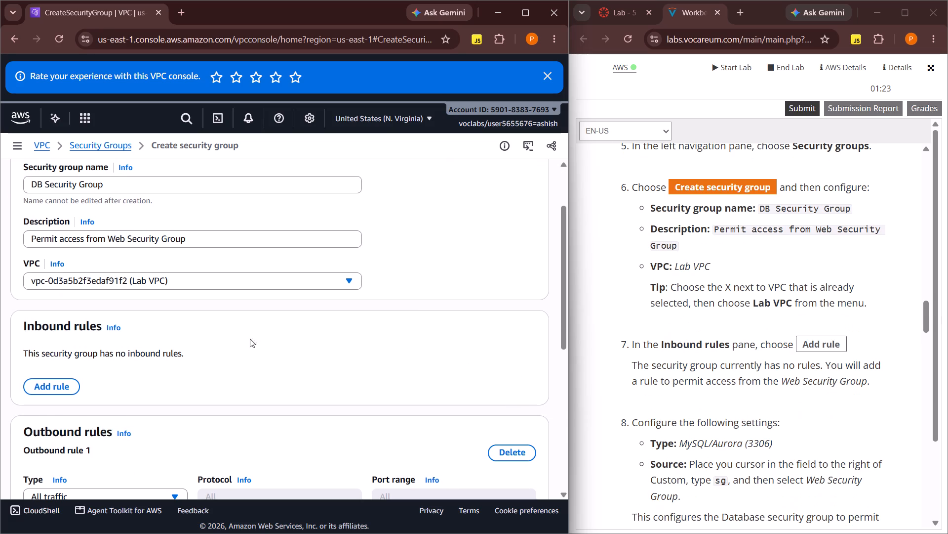
scroll(250, 339, "down", 1)
left_click(39, 382)
scroll(628, 392, "down", 2)
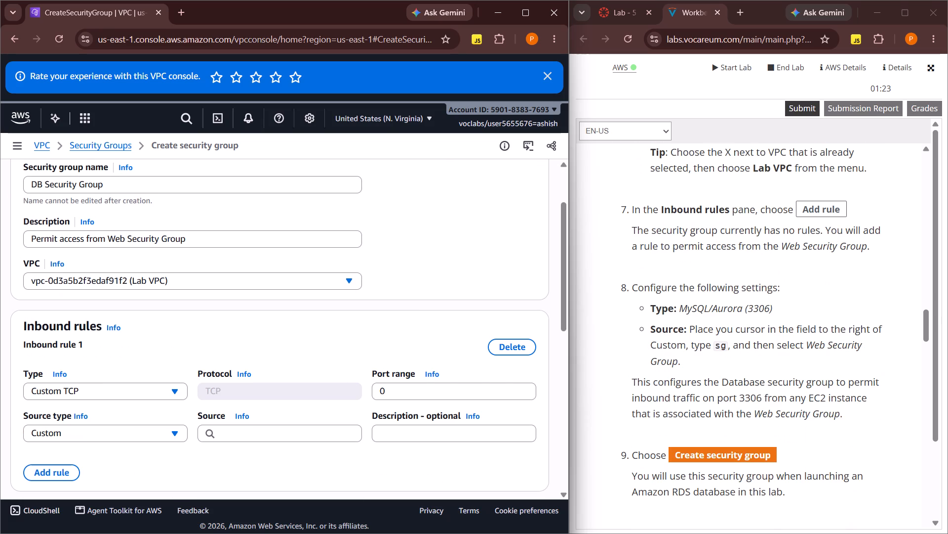
left_click(176, 394)
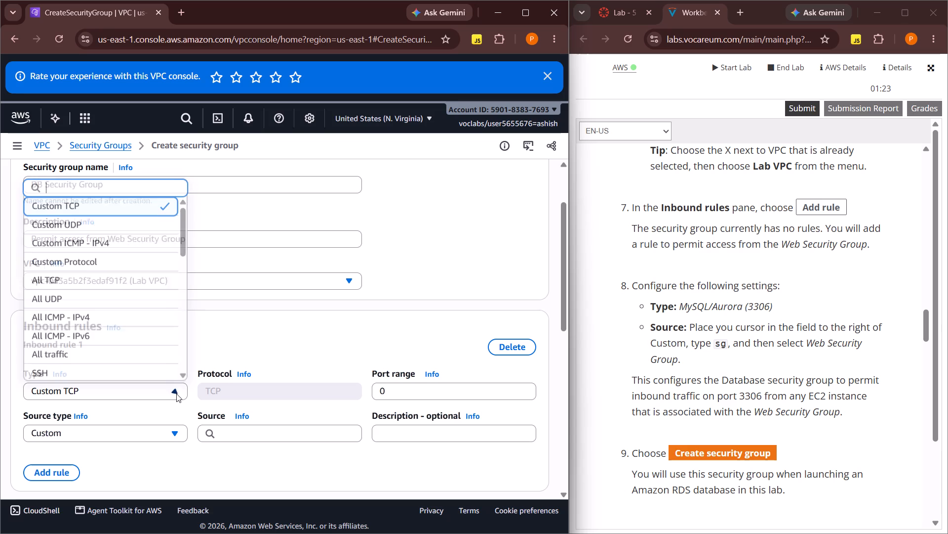
scroll(135, 315, "down", 7)
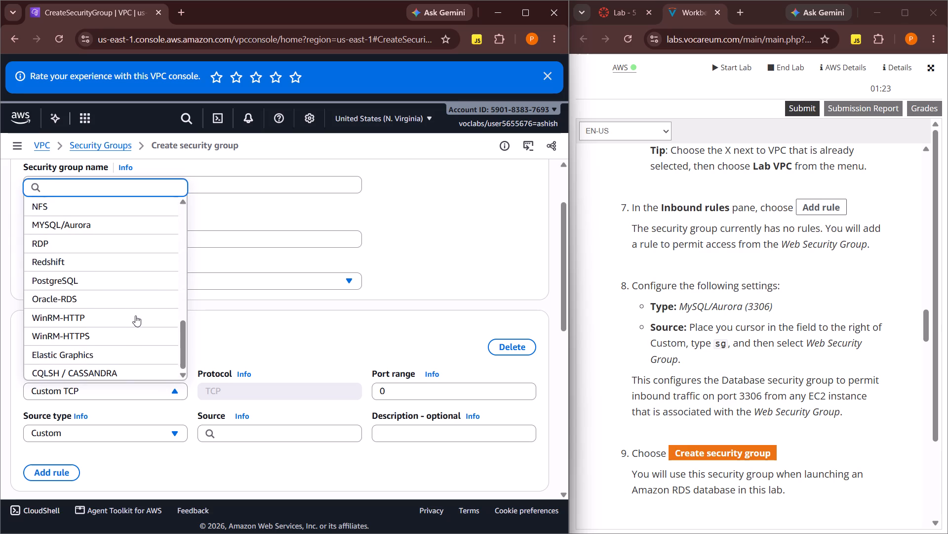
scroll(135, 315, "up", 8)
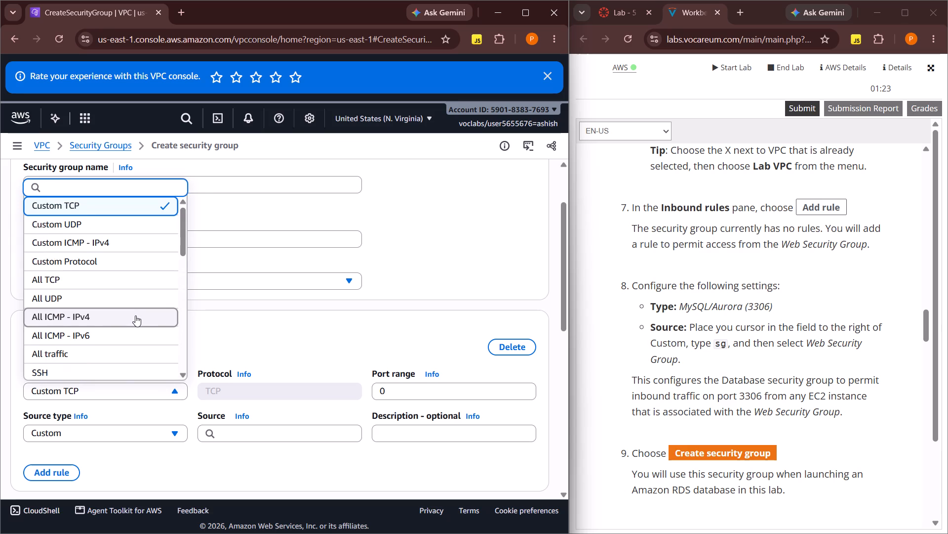
scroll(135, 315, "down", 10)
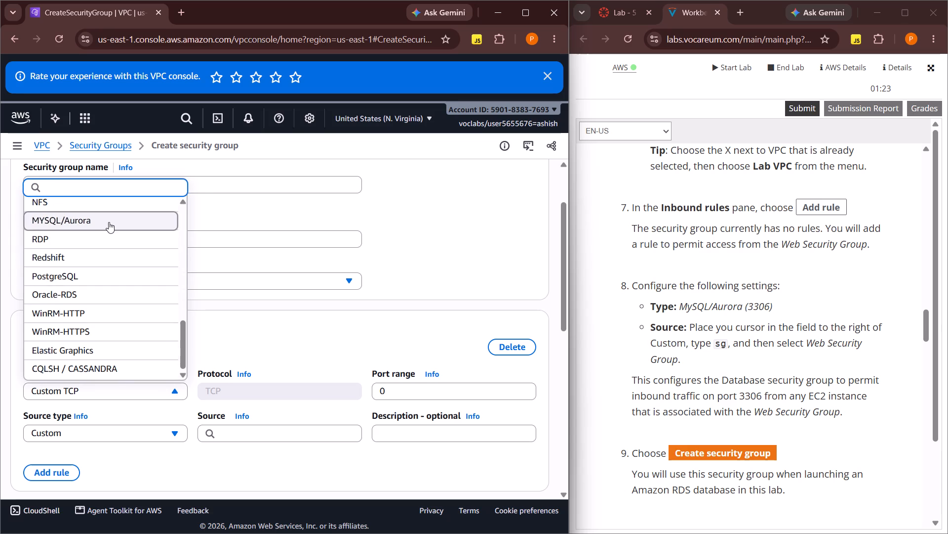
scroll(109, 222, "up", 6)
scroll(125, 296, "up", 5)
scroll(125, 296, "down", 11)
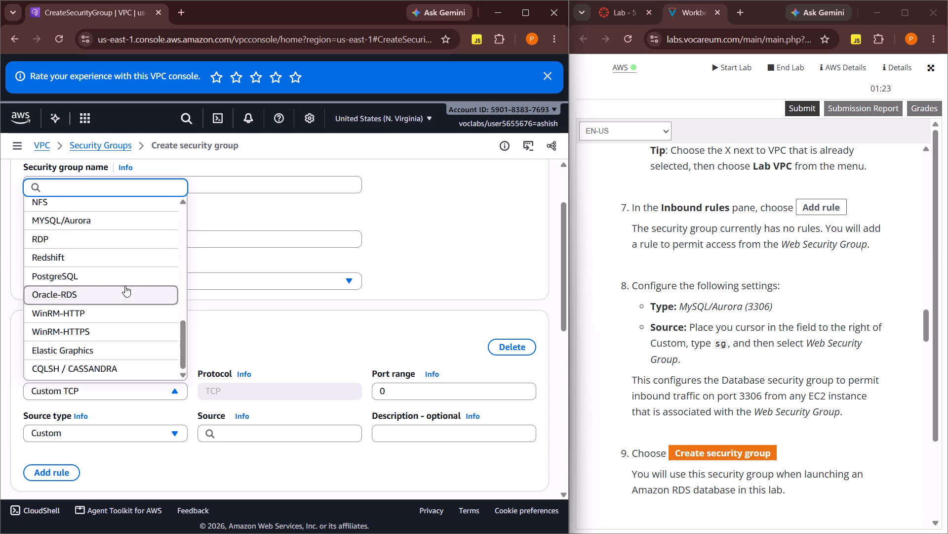
scroll(125, 280, "up", 1)
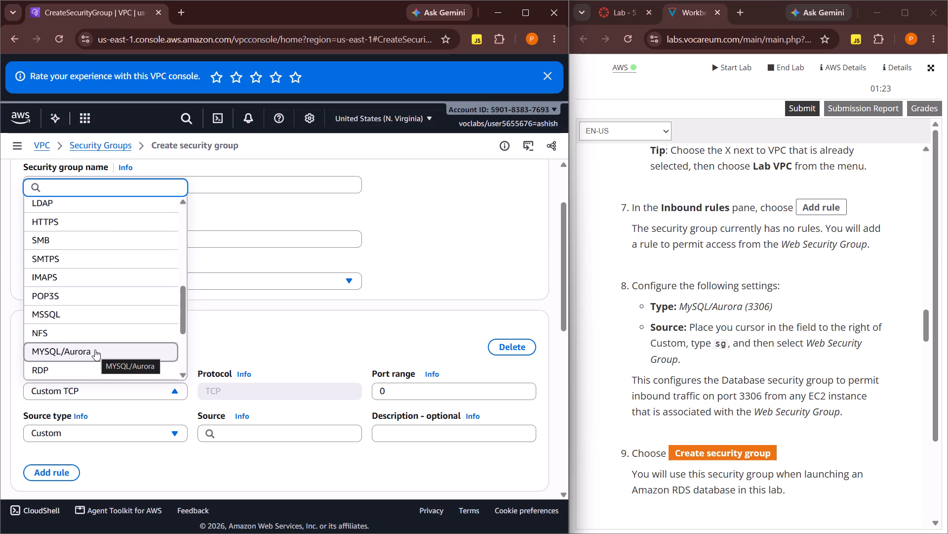
left_click(95, 350)
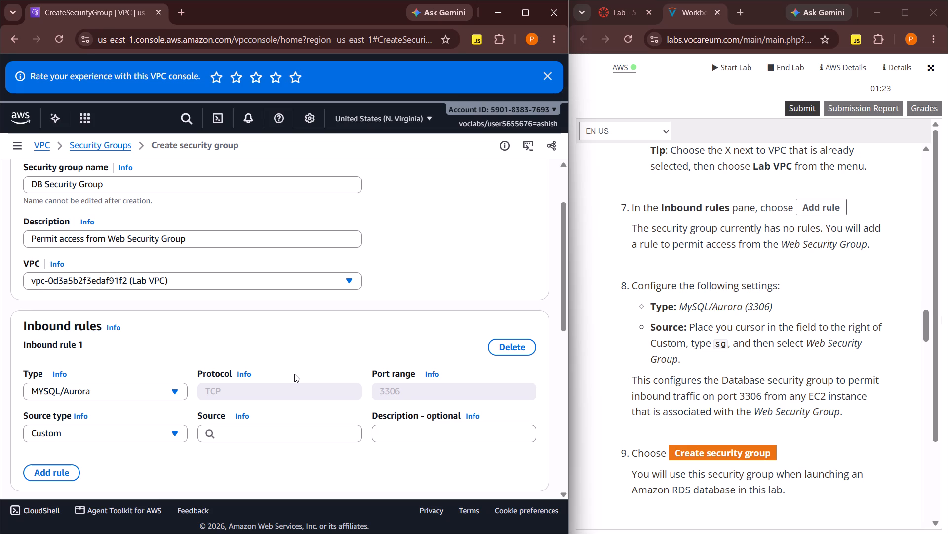
Search the inbound rule's source for "sg" and choose the default security group, sg-0cf33ad84505d8c96.
scroll(199, 358, "down", 1)
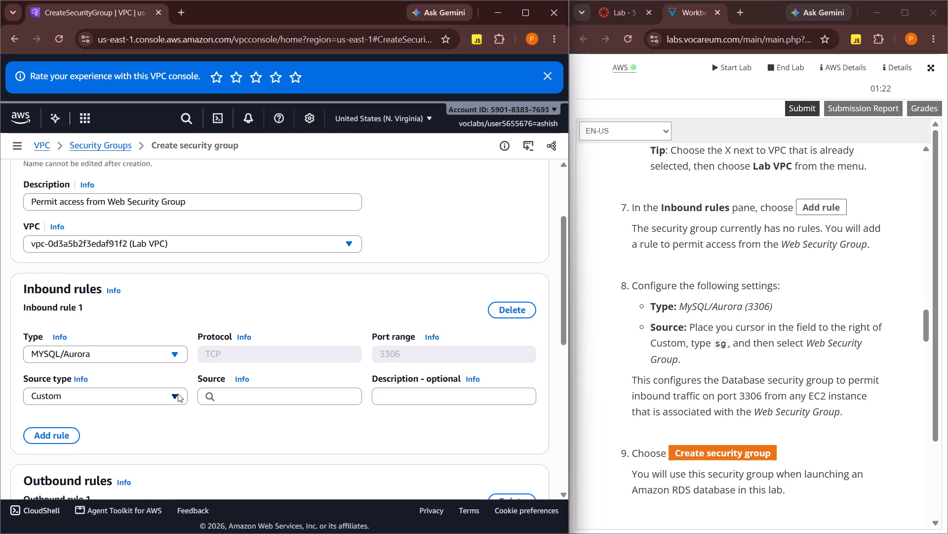
left_click(257, 399)
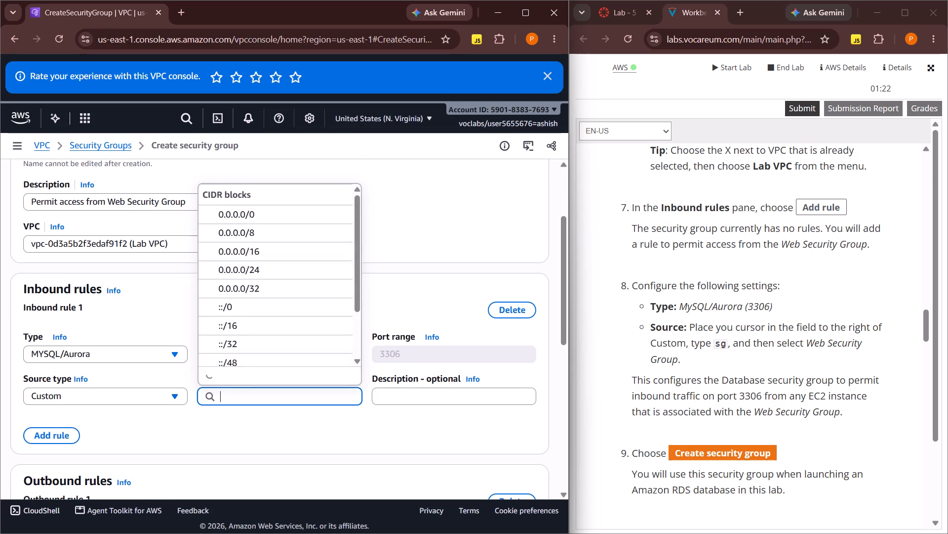
type("sg")
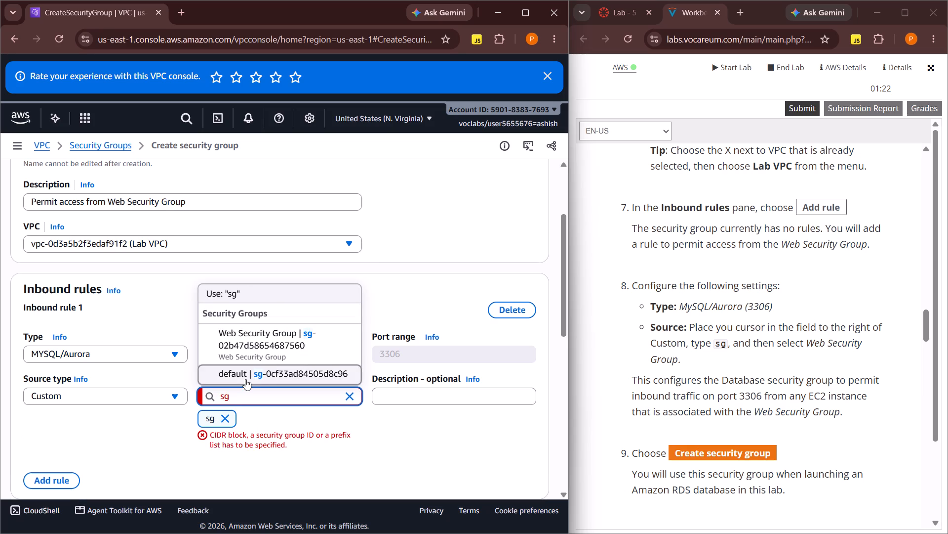
left_click(268, 372)
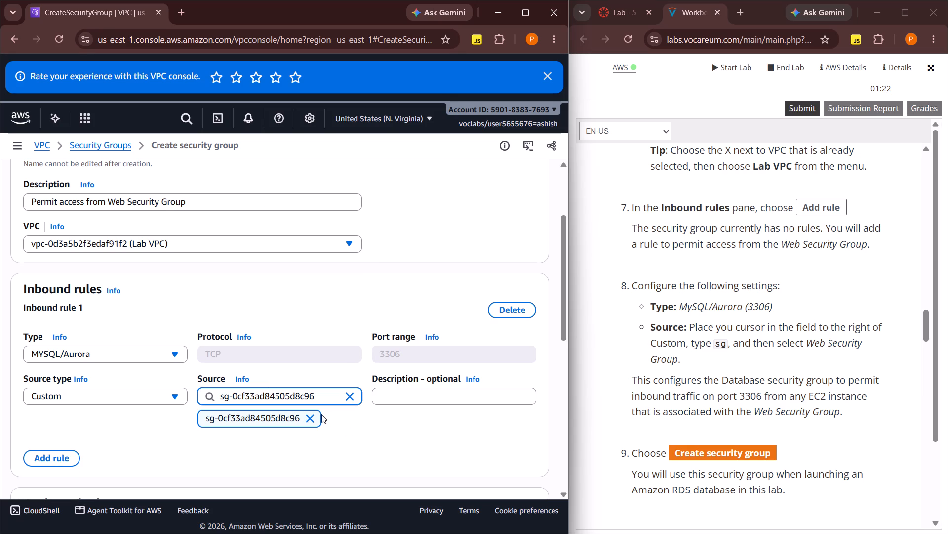
left_click(359, 419)
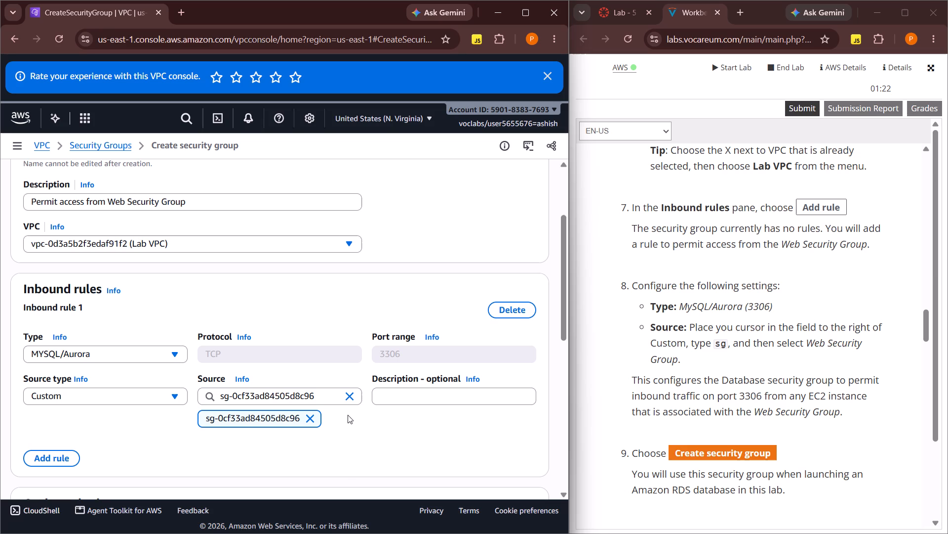
Examine the source type options available for the MYSQL/Aurora inbound rule.
left_click(183, 400)
left_click(172, 443)
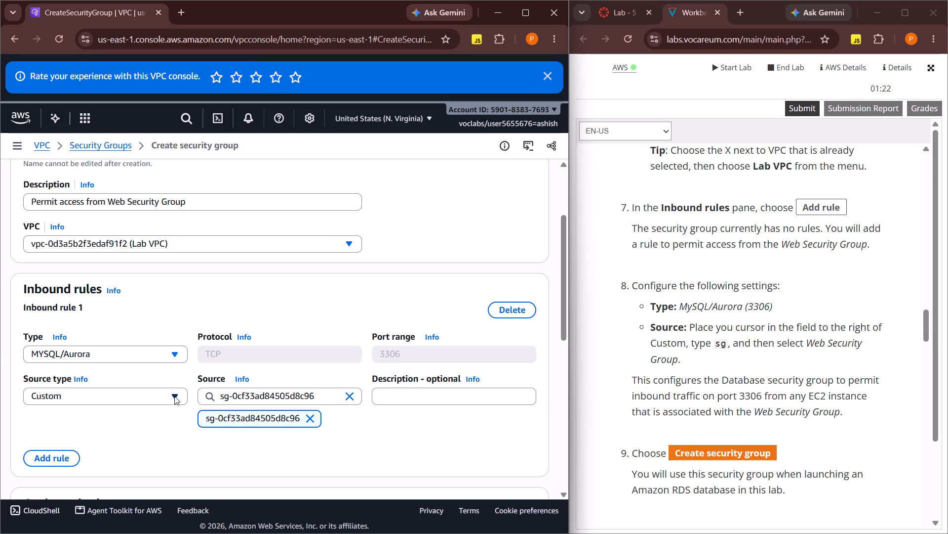
left_click(142, 398)
left_click(80, 397)
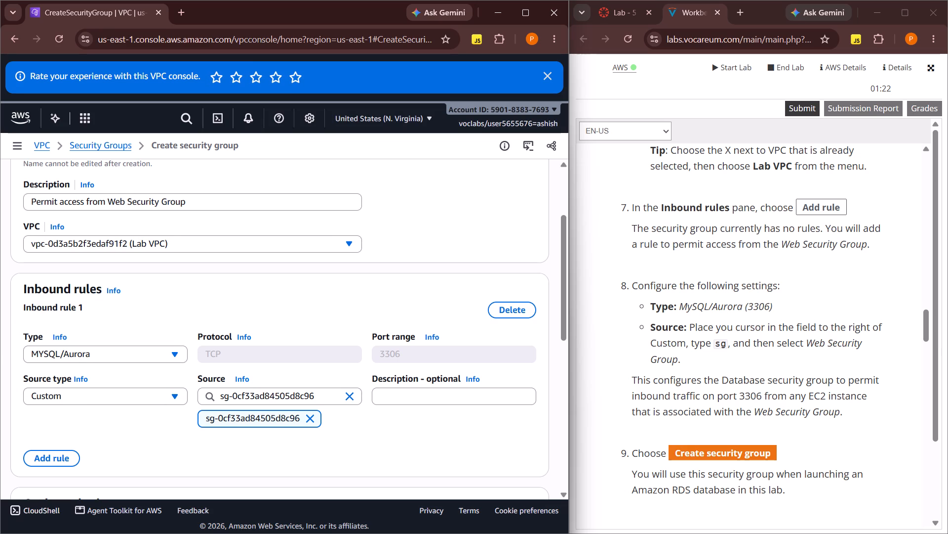
left_click(171, 395)
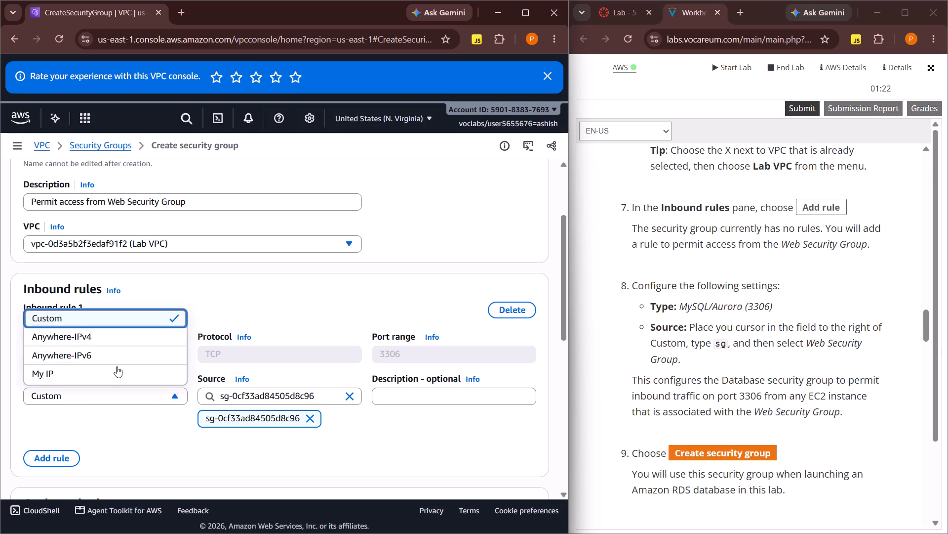
scroll(117, 366, "down", 4)
scroll(117, 366, "up", 4)
left_click(135, 374)
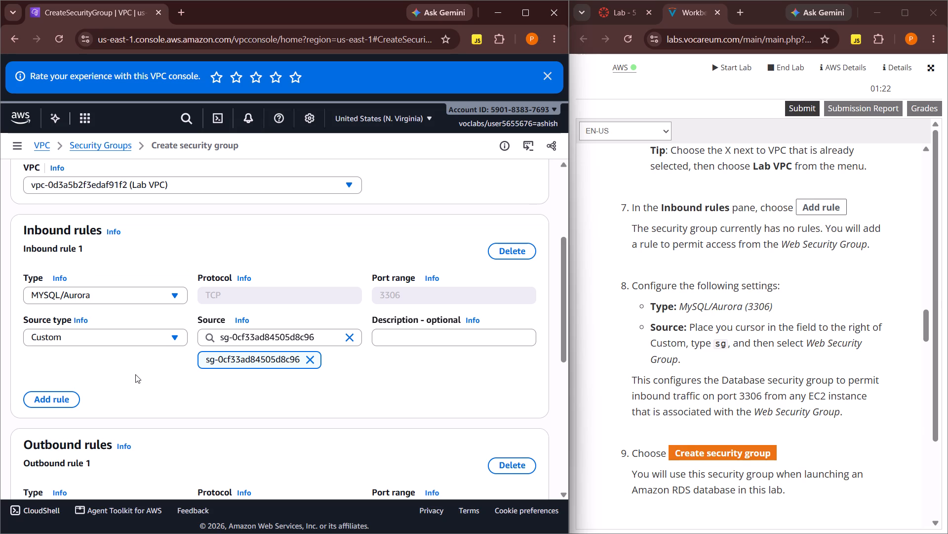
scroll(311, 417, "up", 1)
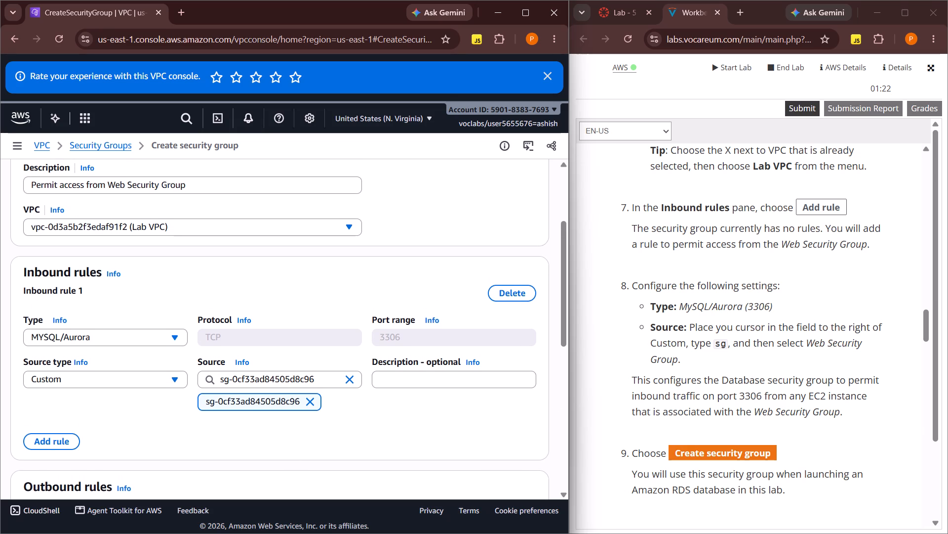
Review the DB Security Group's details, inbound and outbound rules, and create the security group.
left_click_drag(737, 342, 841, 342)
left_click(834, 365)
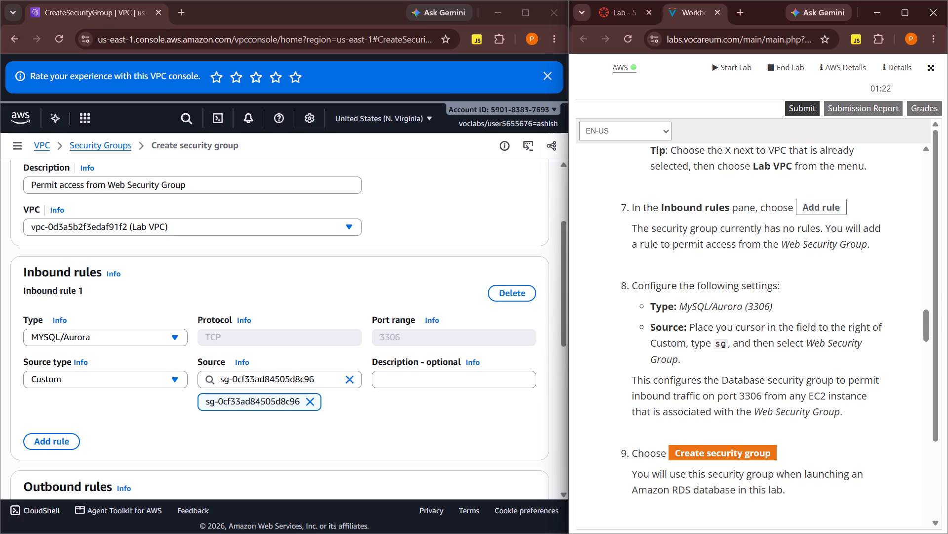
scroll(684, 400, "down", 3)
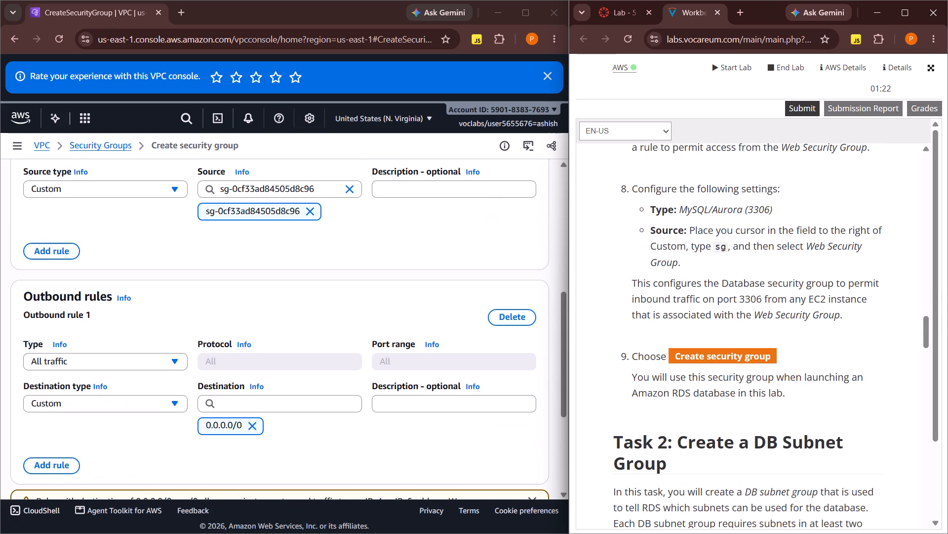
scroll(457, 431, "up", 1)
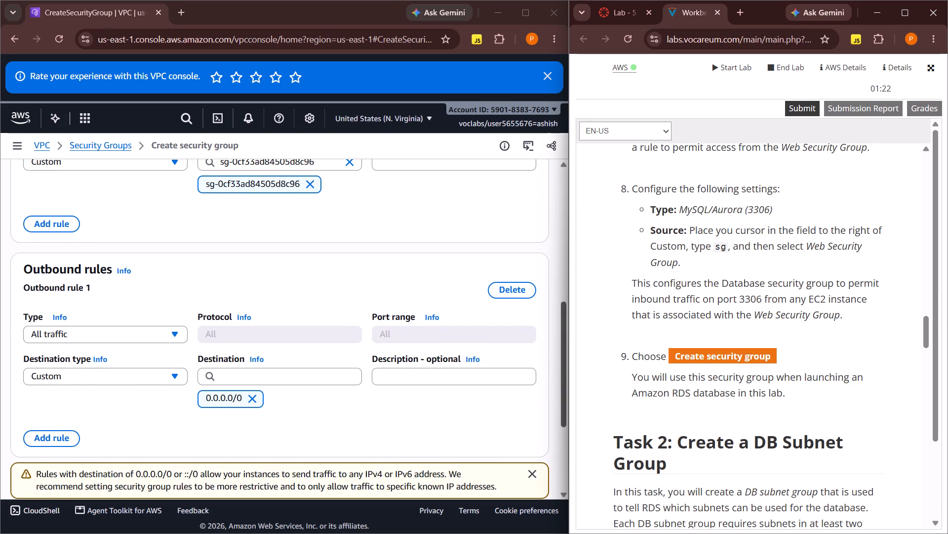
scroll(383, 373, "up", 2)
scroll(764, 335, "up", 1)
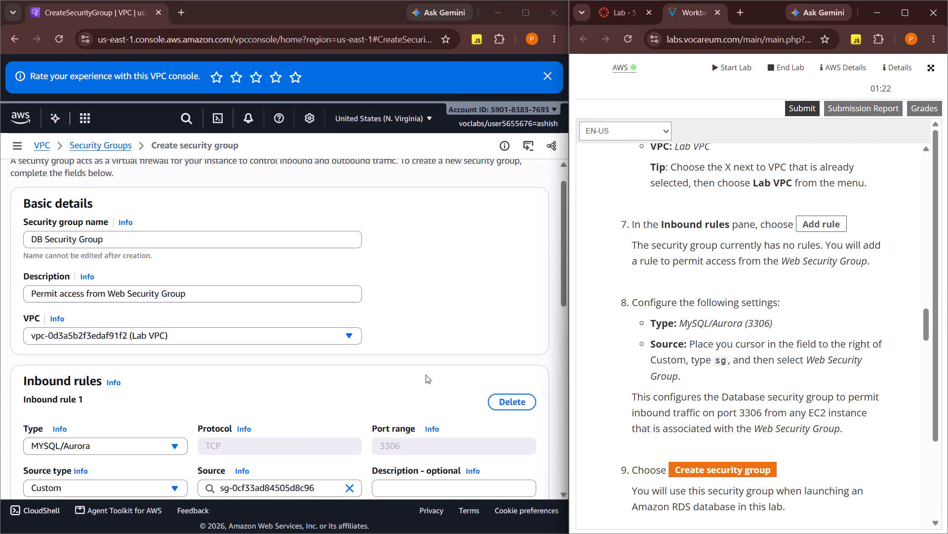
scroll(323, 392, "down", 7)
scroll(381, 389, "down", 1)
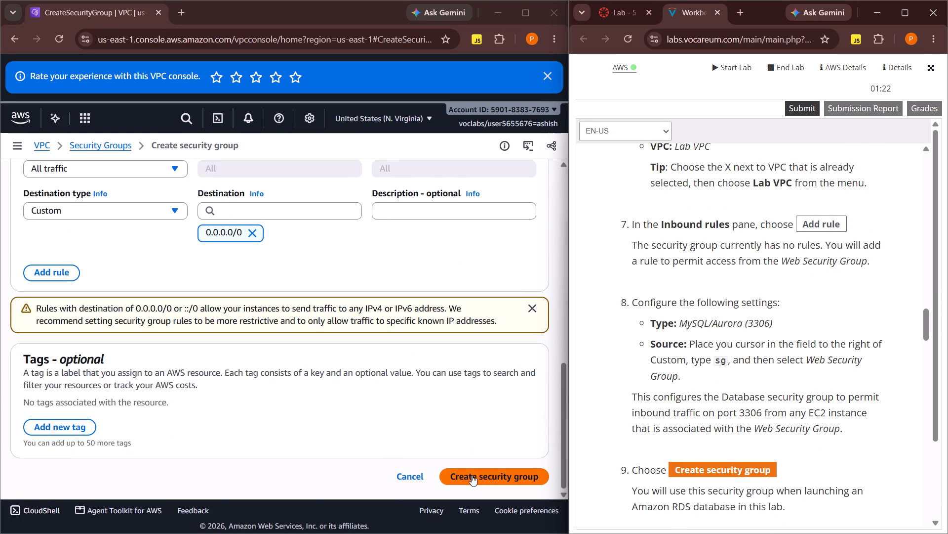
scroll(722, 403, "down", 3)
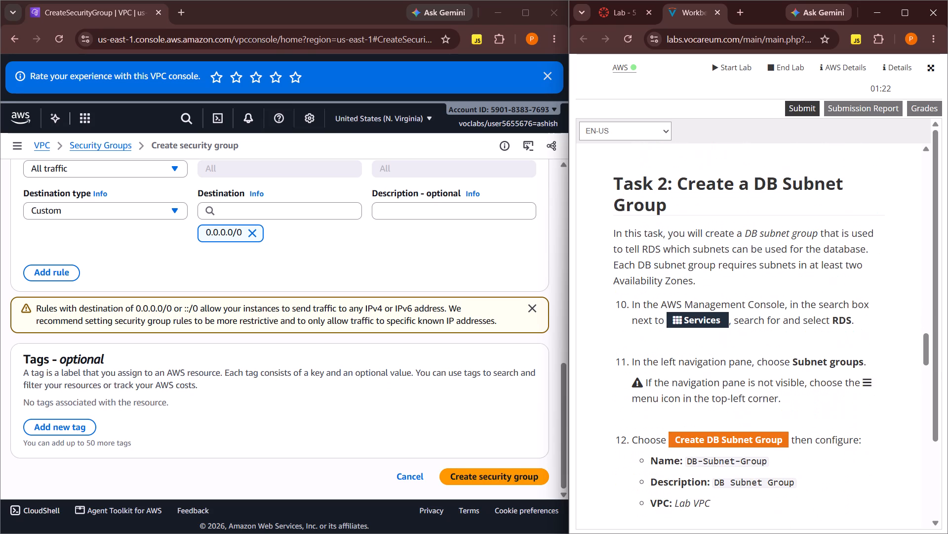
scroll(695, 406, "down", 2)
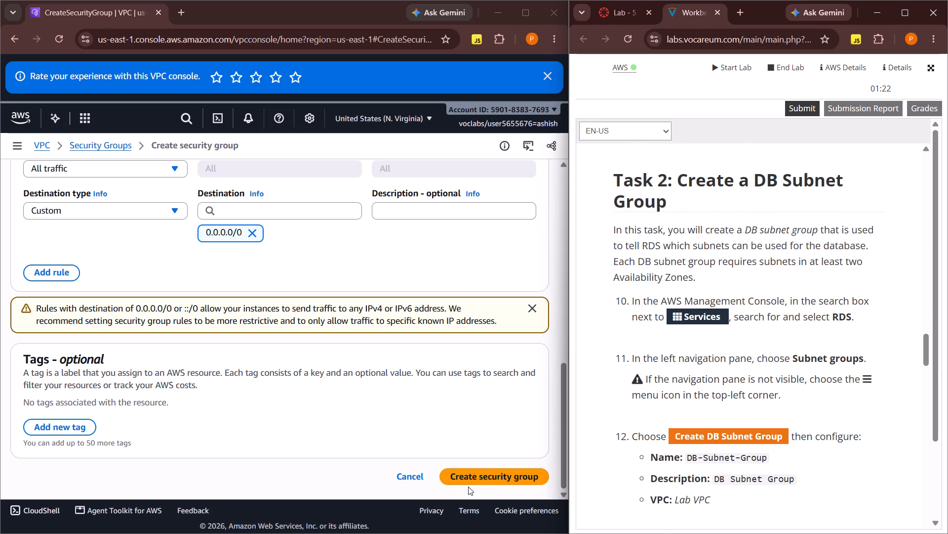
scroll(714, 377, "up", 3)
left_click(487, 478)
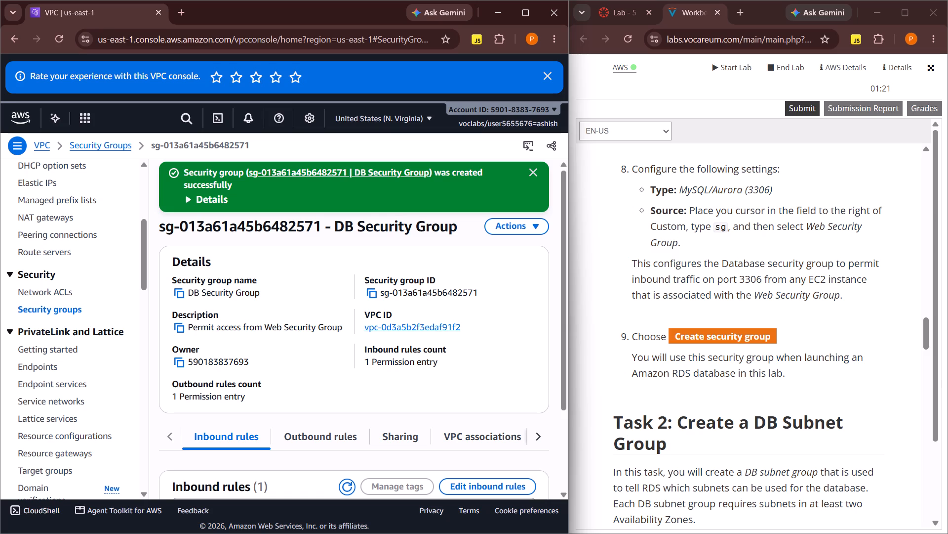
Search the AWS services for "rds", choose Aurora and RDS, and go to its Subnet groups page.
scroll(686, 413, "down", 1)
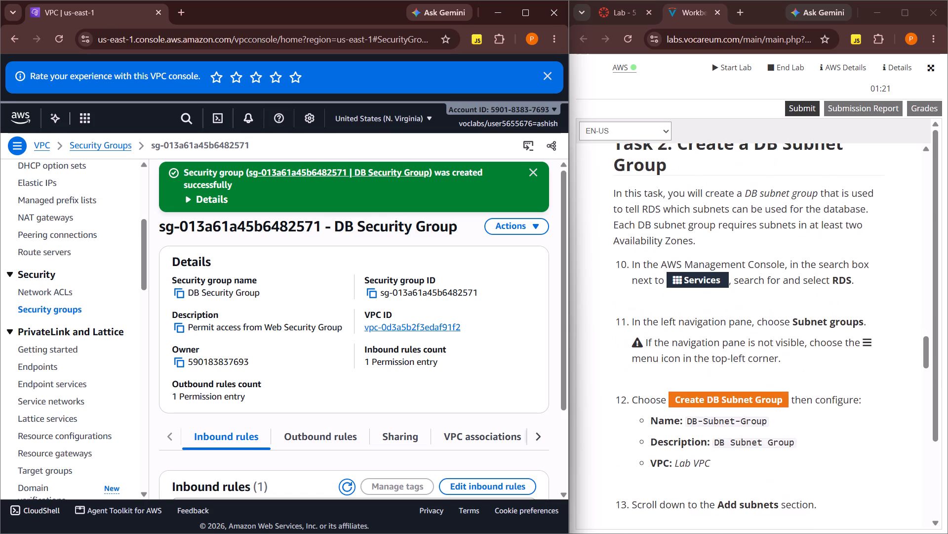
scroll(686, 413, "down", 2)
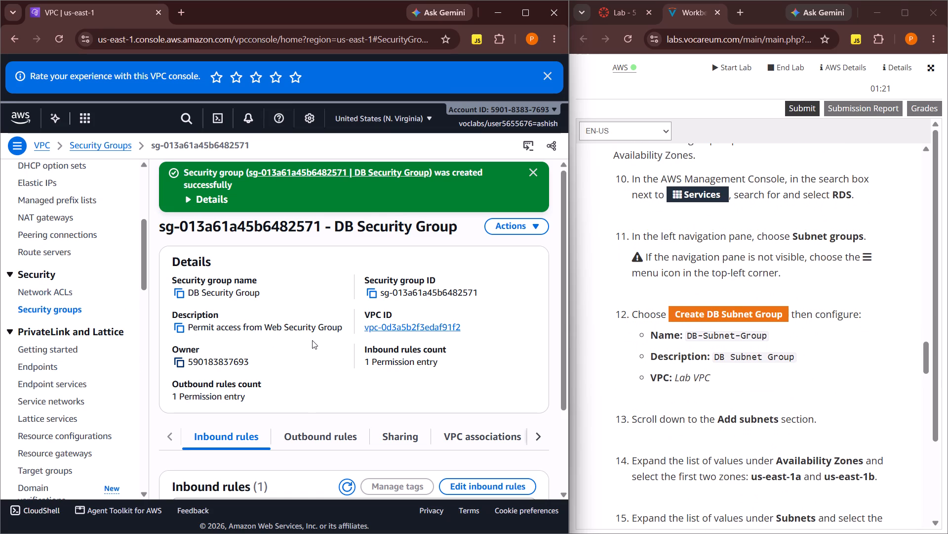
left_click(188, 117)
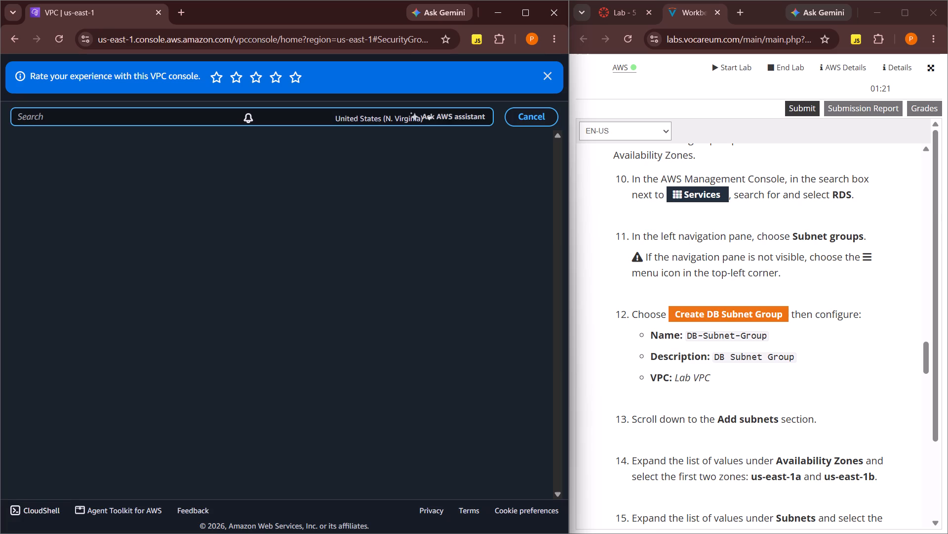
type("rds")
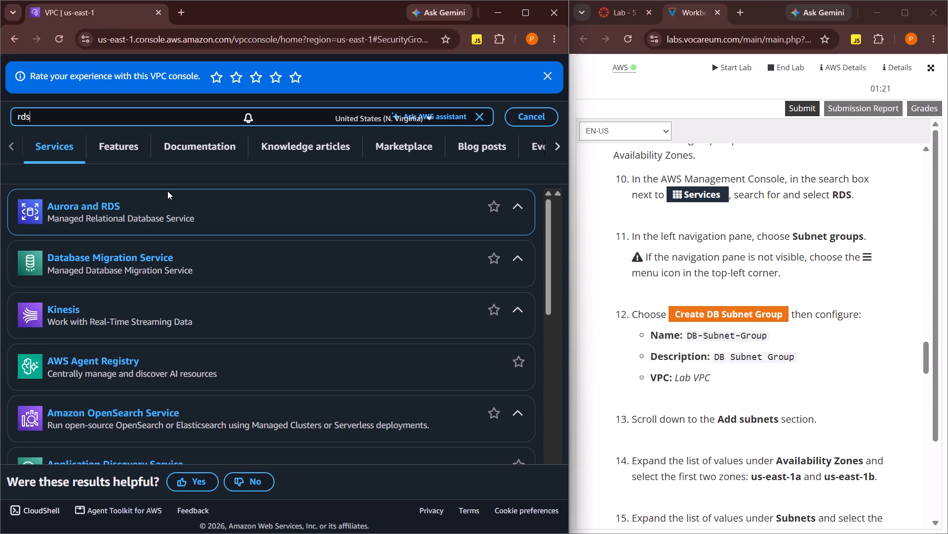
left_click(111, 204)
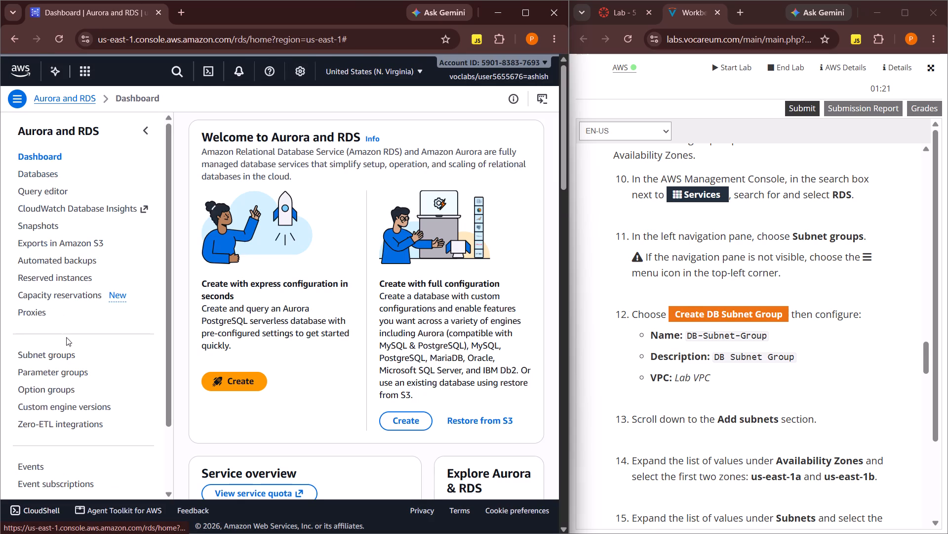
left_click(64, 354)
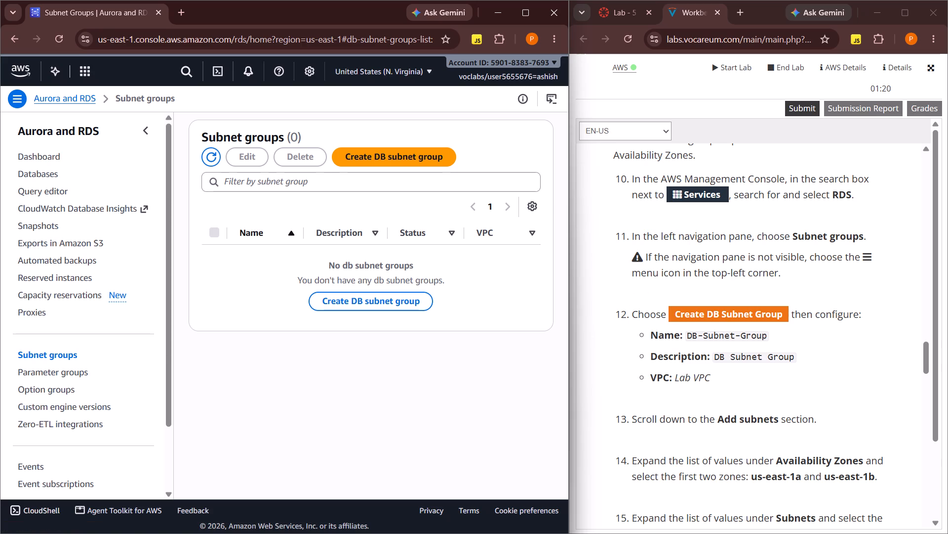
Read lab step 11 about the navigation pane and check how that pane is hidden and shown in the console.
left_click_drag(675, 261, 803, 257)
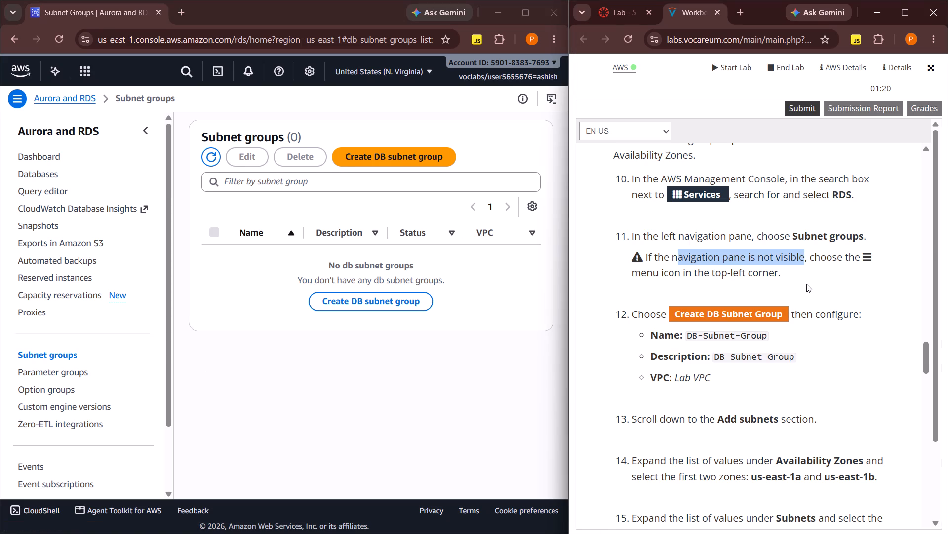
left_click(806, 284)
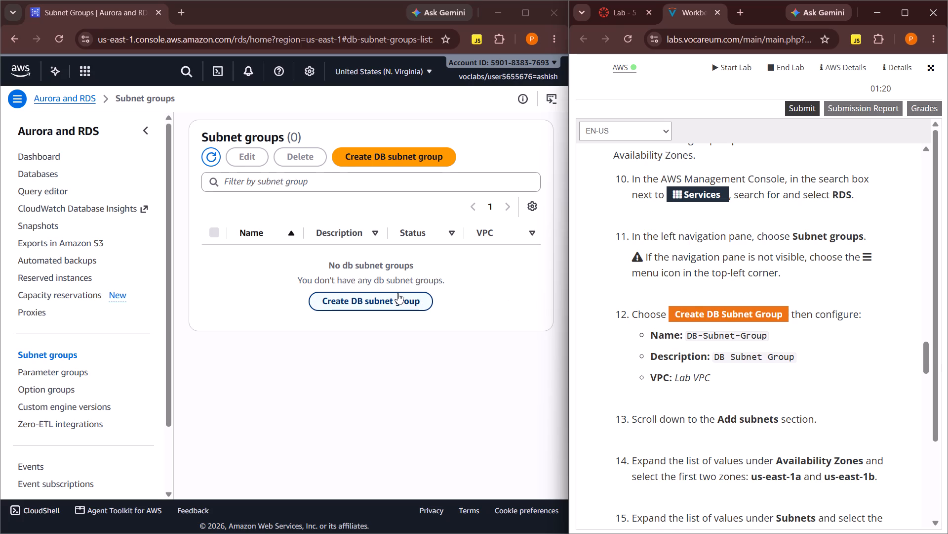
scroll(397, 293, "left", 1)
scroll(711, 268, "up", 1)
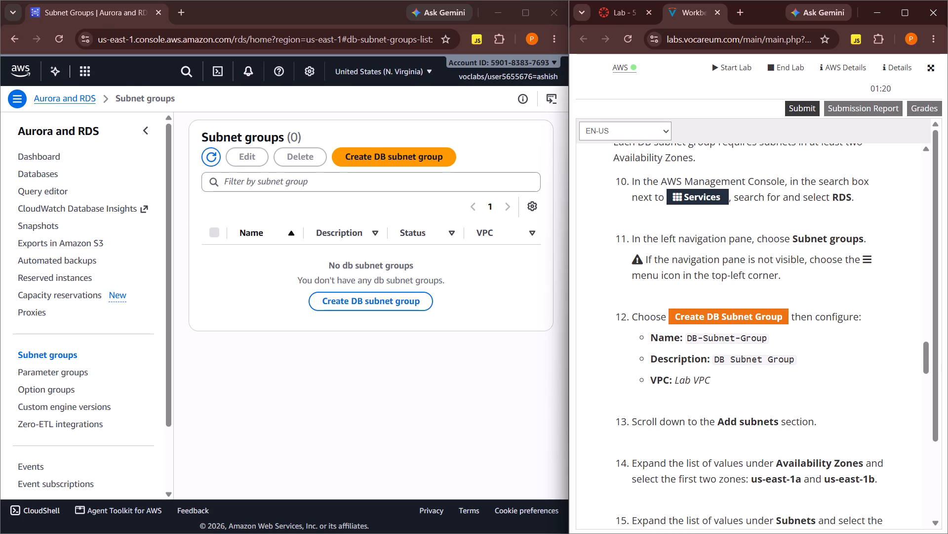
scroll(711, 268, "up", 1)
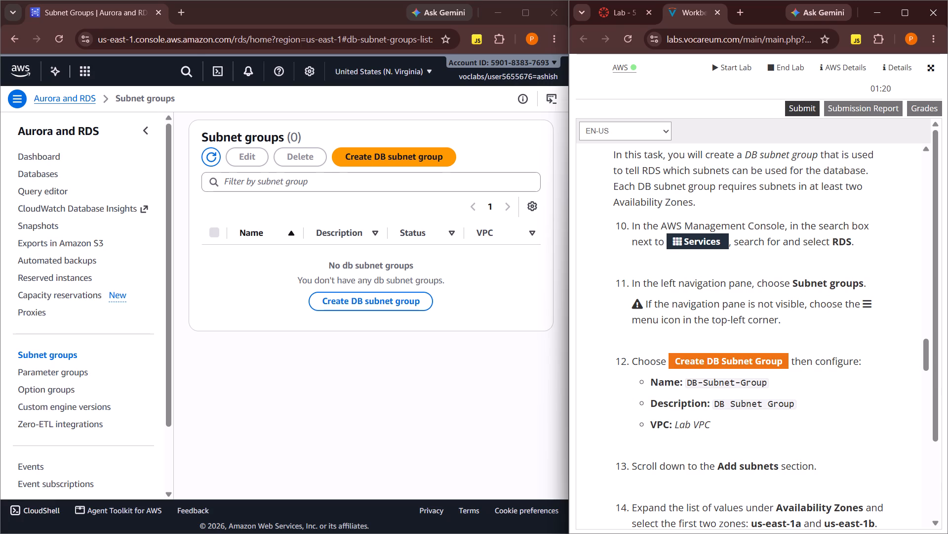
left_click_drag(678, 284, 756, 285)
left_click(757, 293)
left_click(150, 137)
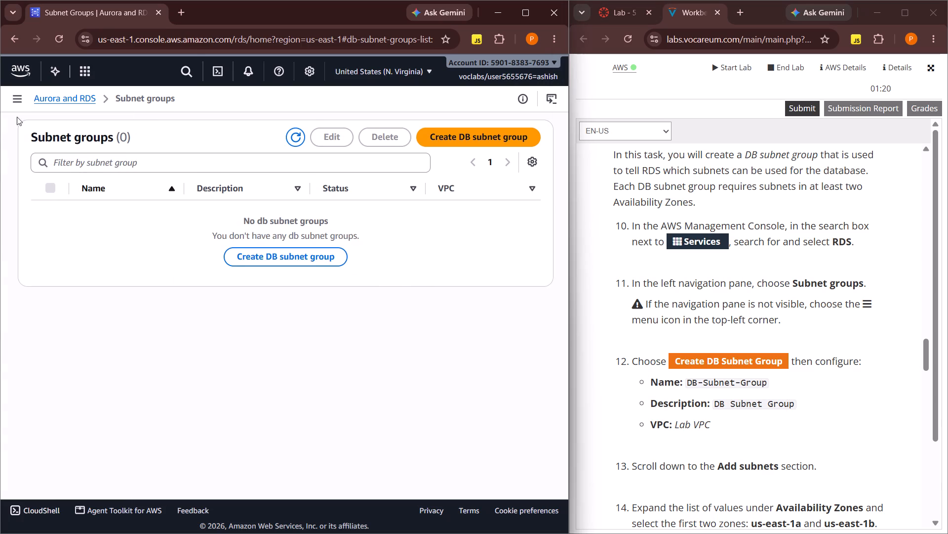
left_click(12, 102)
Start a new DB subnet group and name it DB-Subnet-Group.
scroll(788, 433, "down", 1)
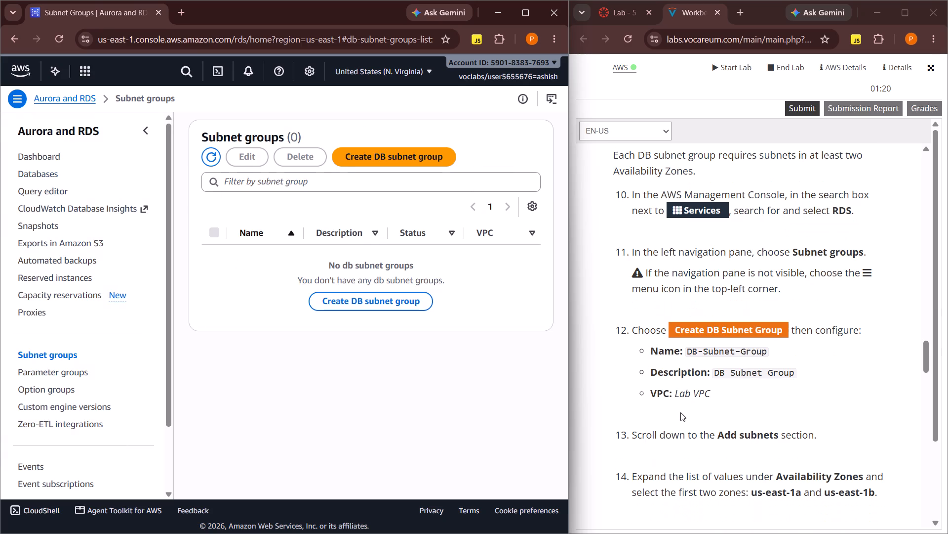
scroll(680, 412, "down", 1)
left_click(363, 154)
scroll(237, 317, "down", 1)
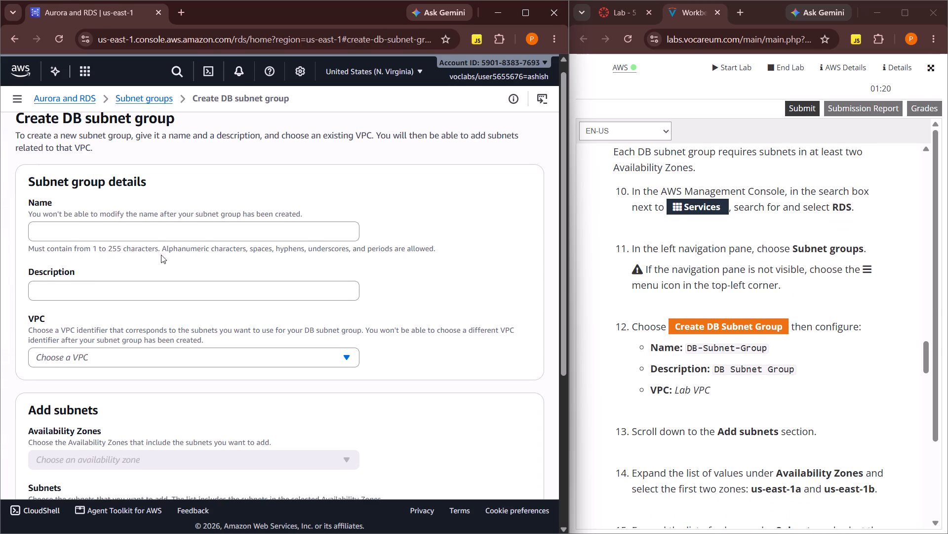
scroll(161, 255, "down", 1)
left_click(144, 227)
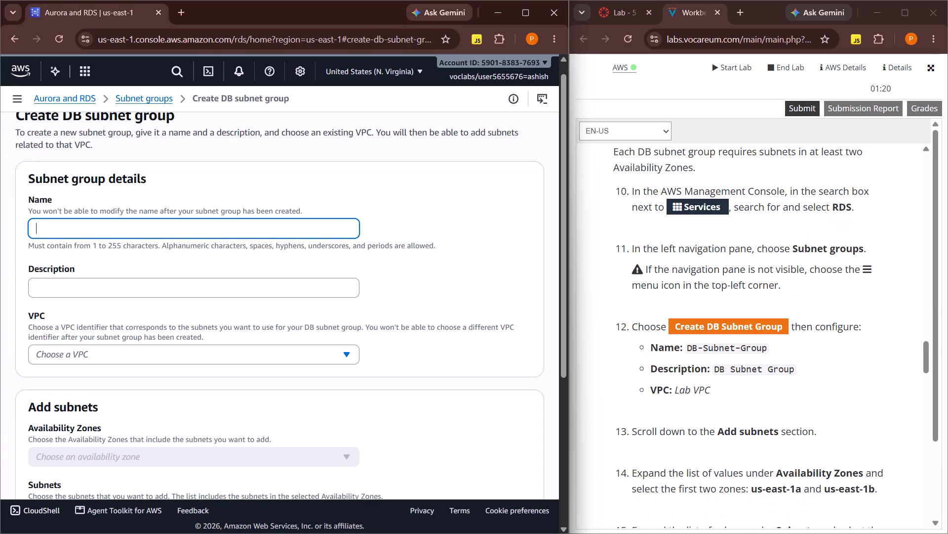
type("DB")
key("BackSpace")
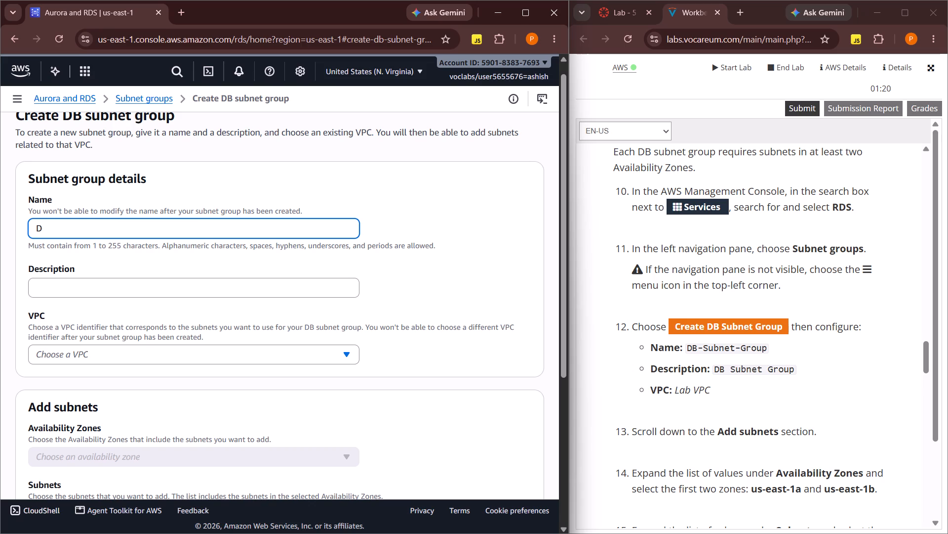
key("b")
key("BackSpace")
type("B-Subnet-Group")
key("Tab")
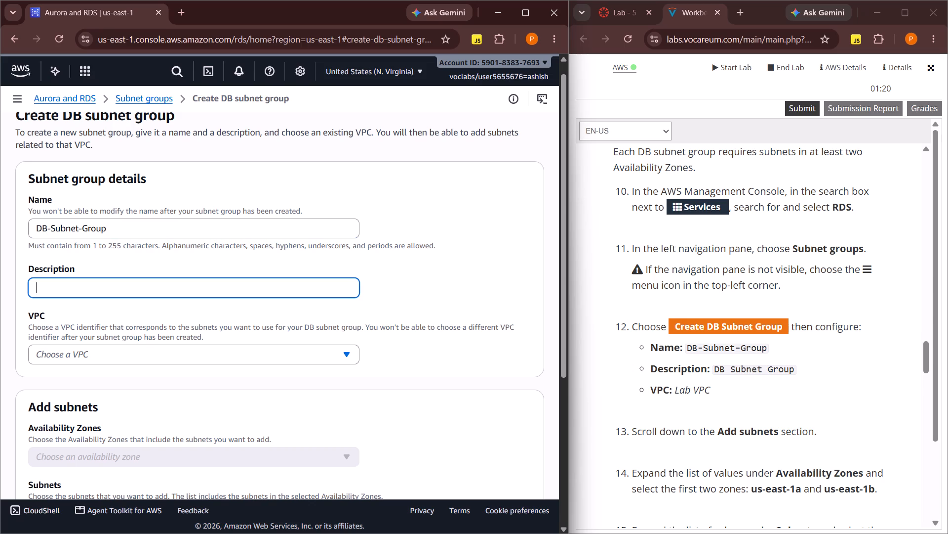
Give the subnet group the description "DB Subnet Group" and set its VPC to Lab VPC.
type("DB")
key("space")
type("Subnet Group")
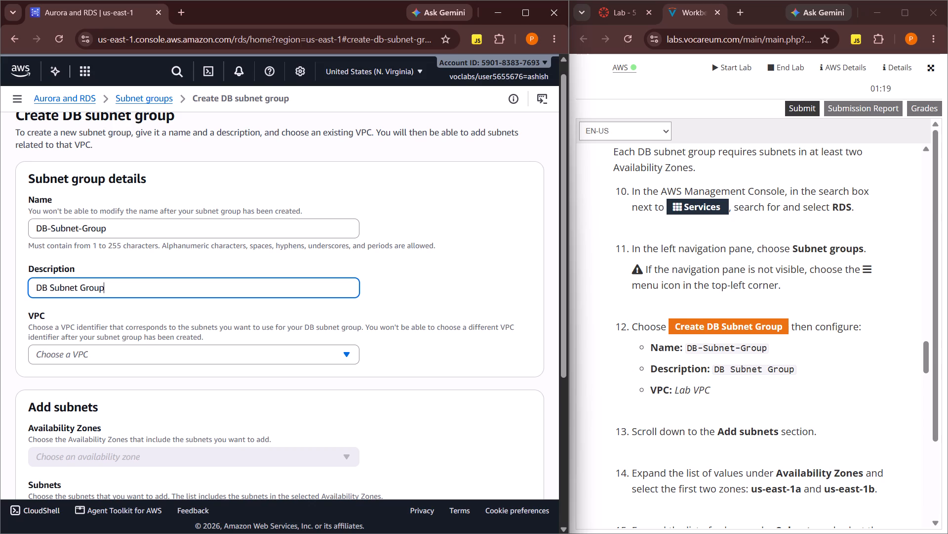
key("Tab")
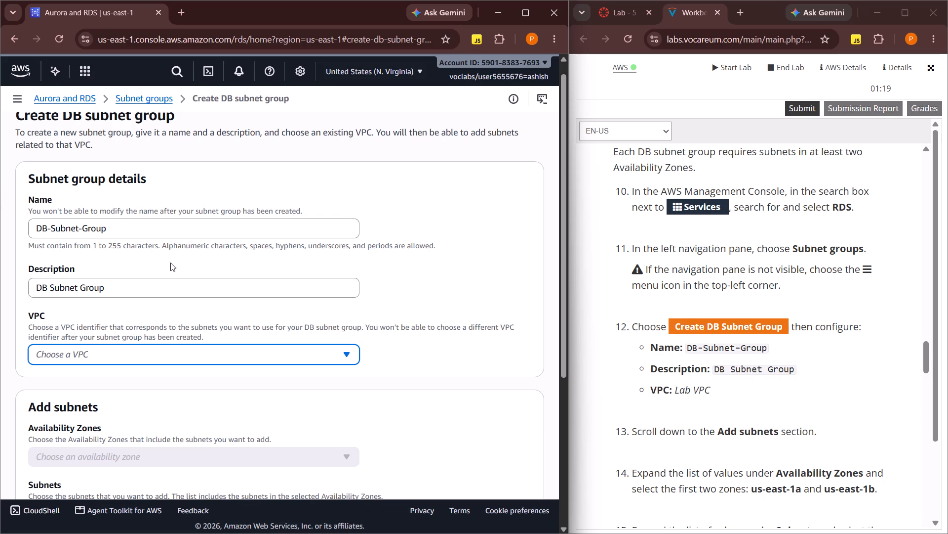
left_click(339, 348)
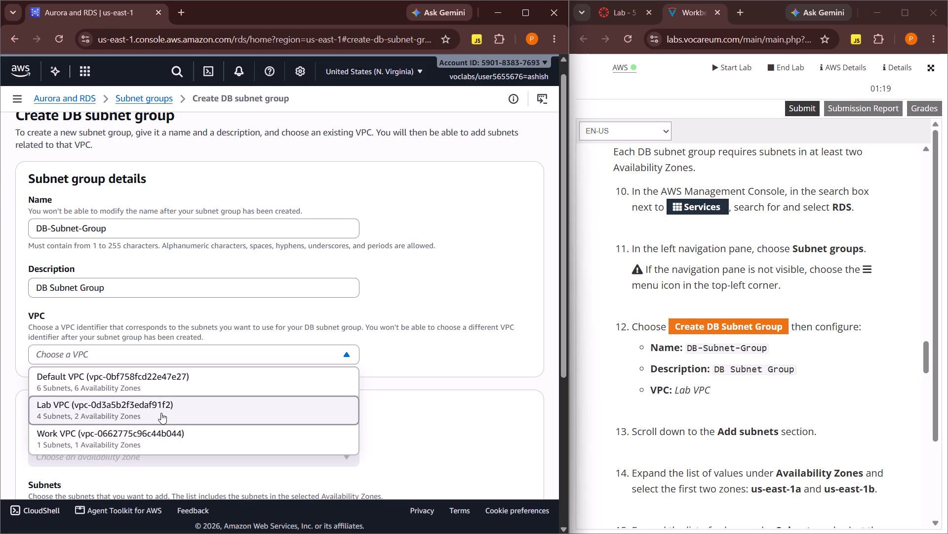
left_click(158, 410)
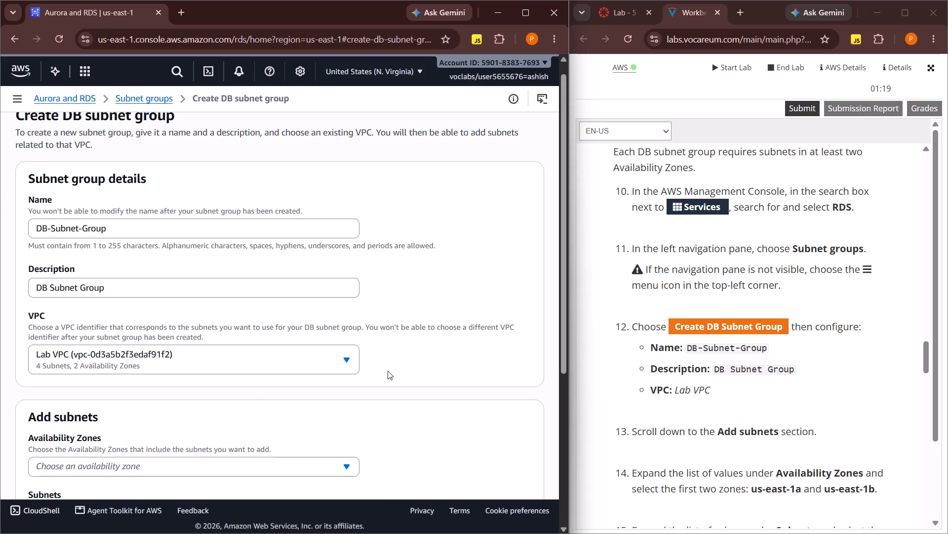
Add the Availability Zones us-east-1a and us-east-1b to the DB subnet group.
scroll(397, 370, "down", 3)
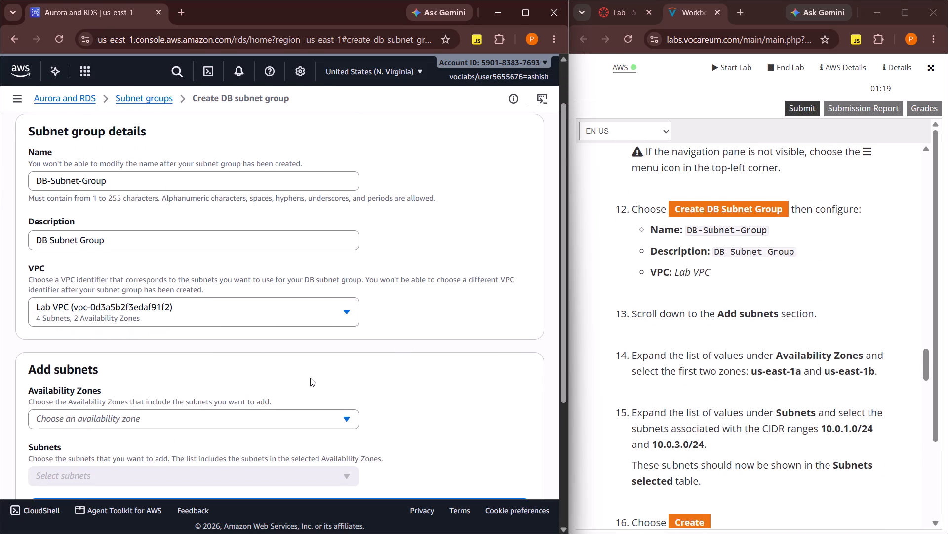
scroll(310, 378, "down", 1)
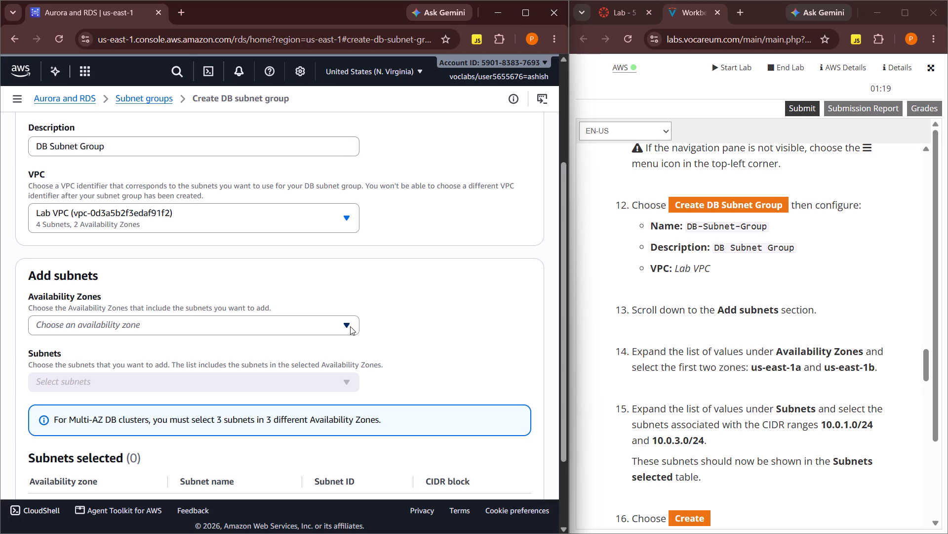
scroll(762, 334, "down", 1)
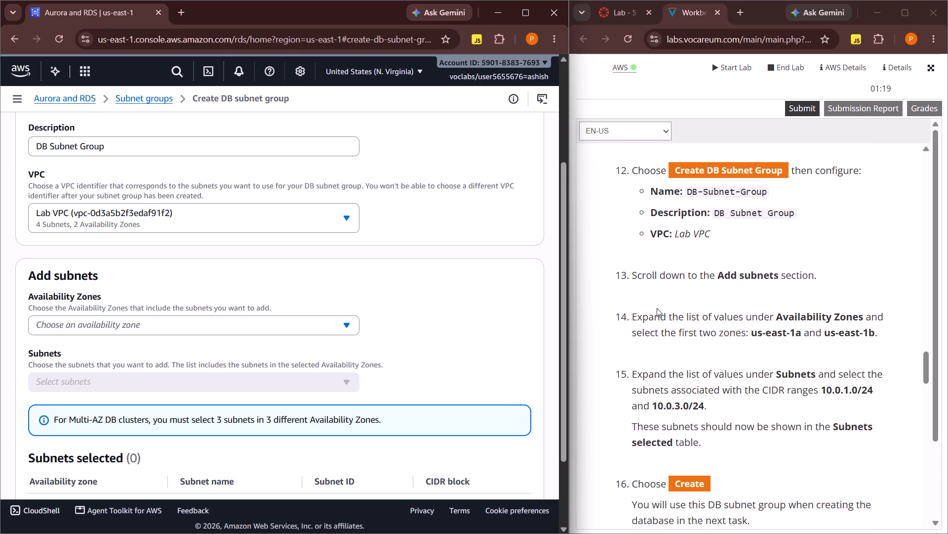
left_click(344, 330)
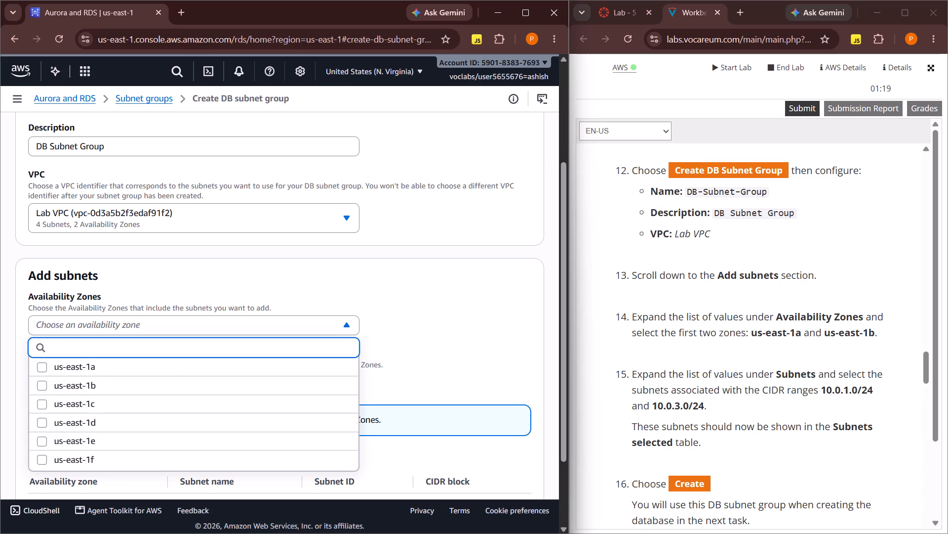
left_click(35, 364)
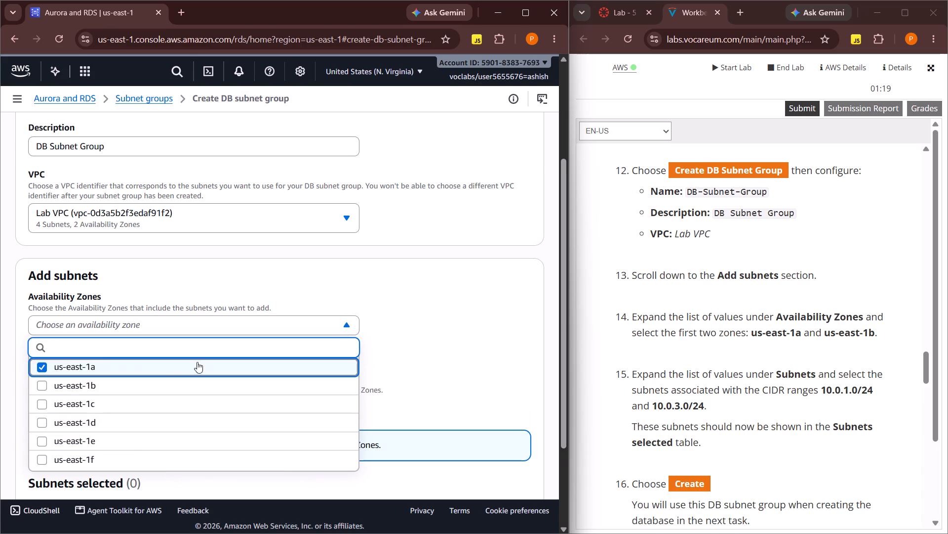
left_click(47, 387)
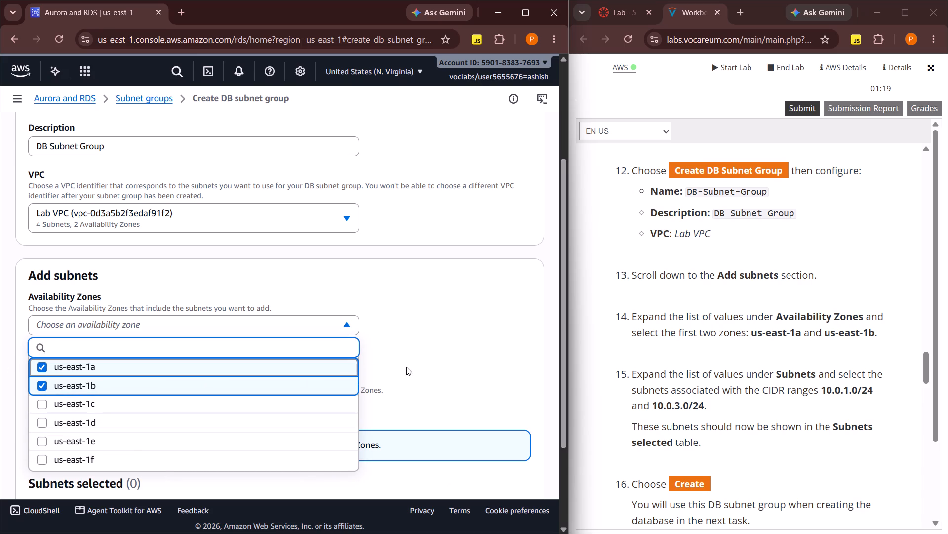
left_click(504, 357)
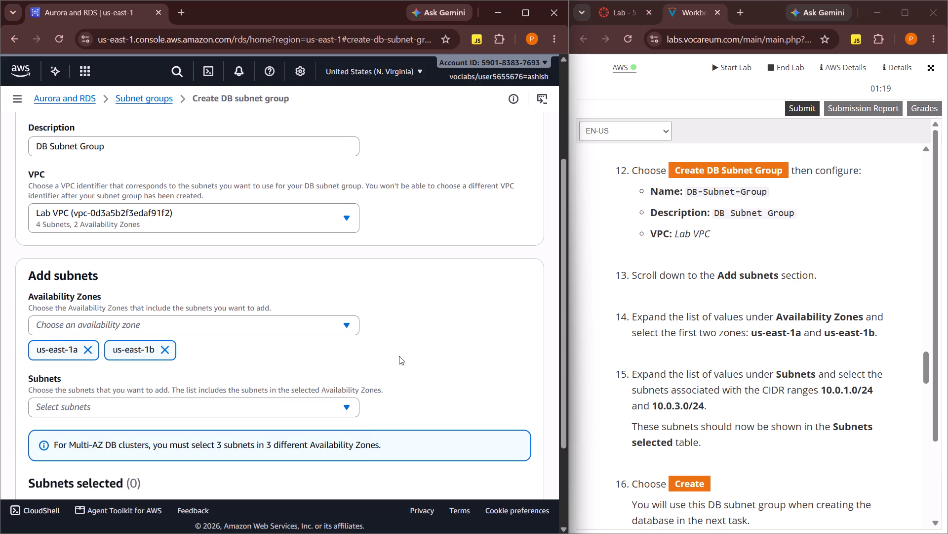
Following lab step 15, select Private Subnet 1 (10.0.1.0/24) and Private Subnet 2 (10.0.3.0/24) for the subnet group.
scroll(399, 357, "down", 1)
scroll(773, 338, "down", 1)
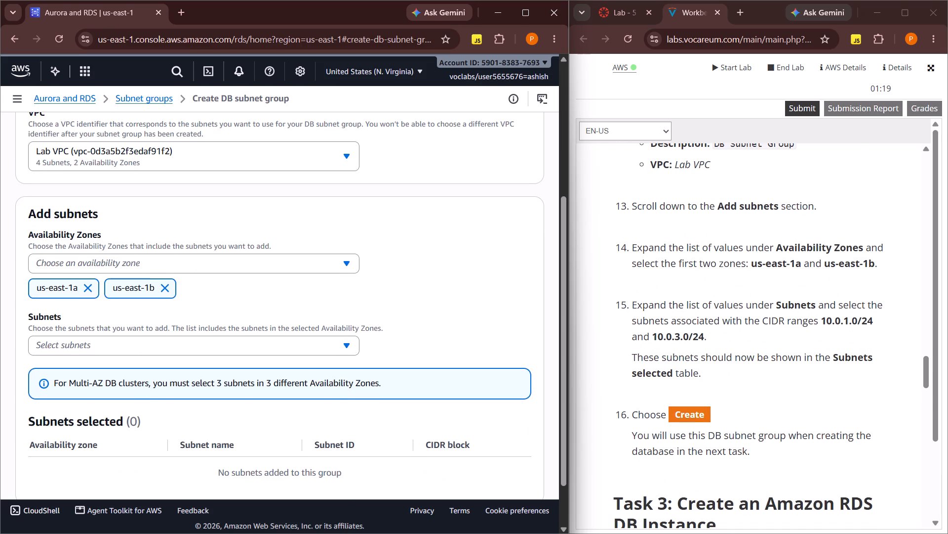
left_click_drag(686, 305, 771, 304)
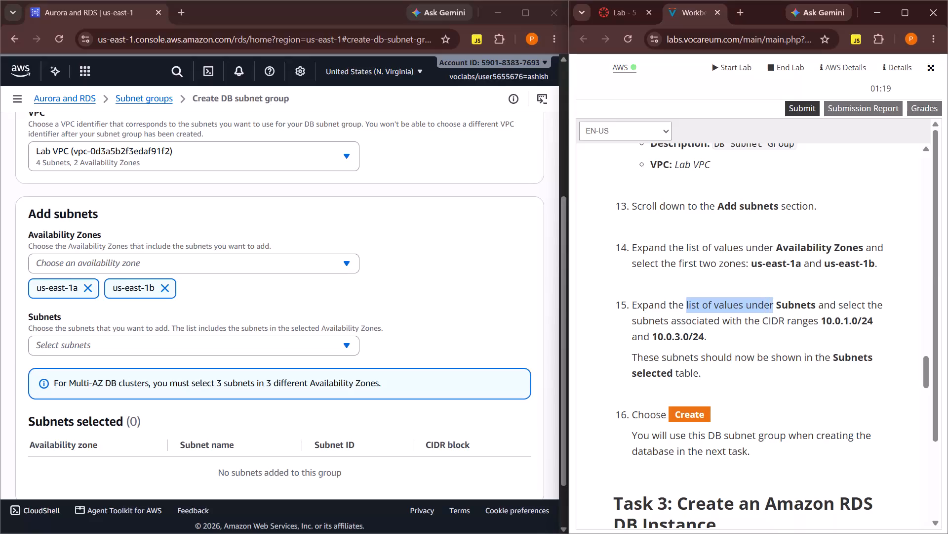
left_click(767, 328)
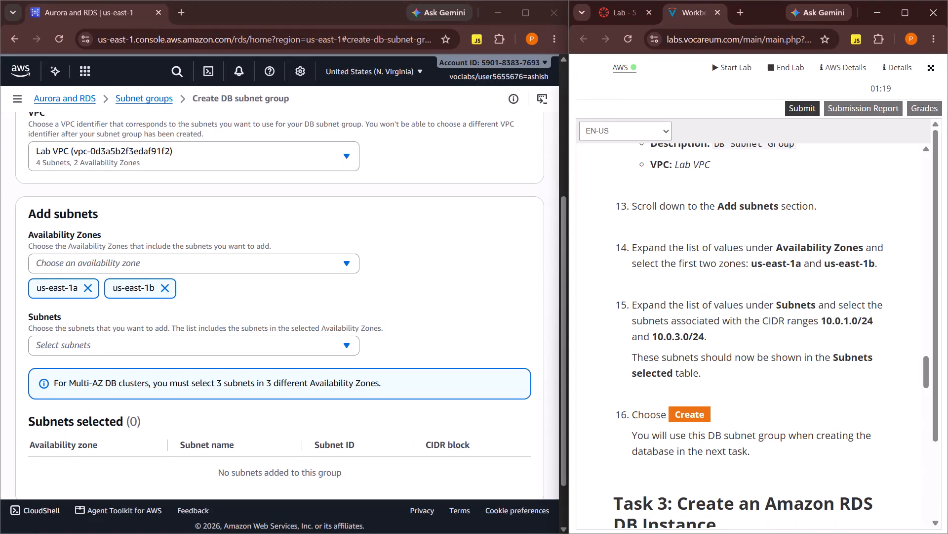
left_click_drag(672, 318, 817, 320)
left_click(812, 342)
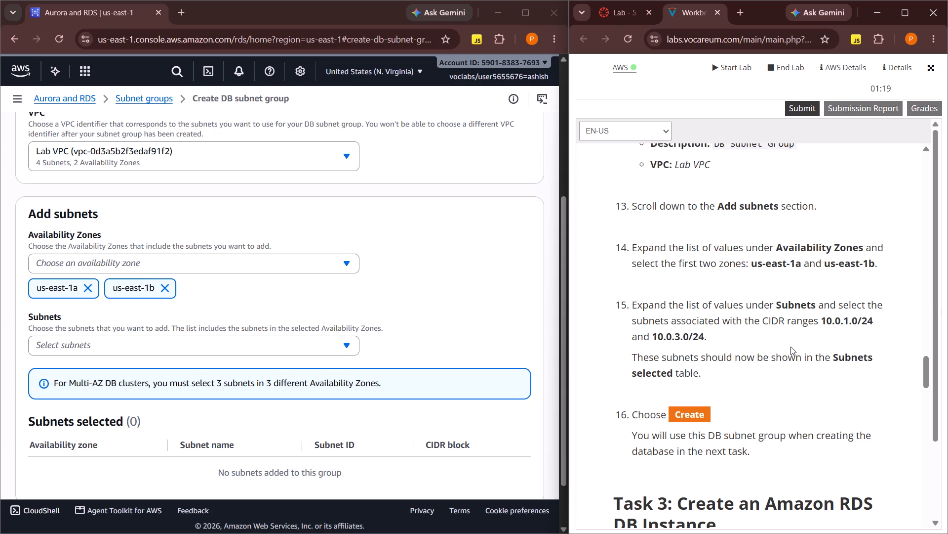
left_click(350, 343)
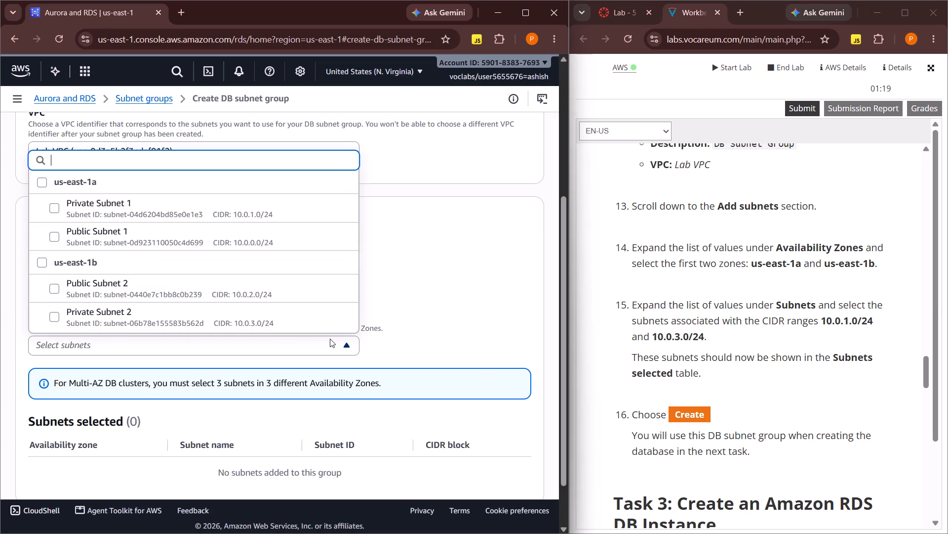
left_click(55, 210)
left_click(54, 314)
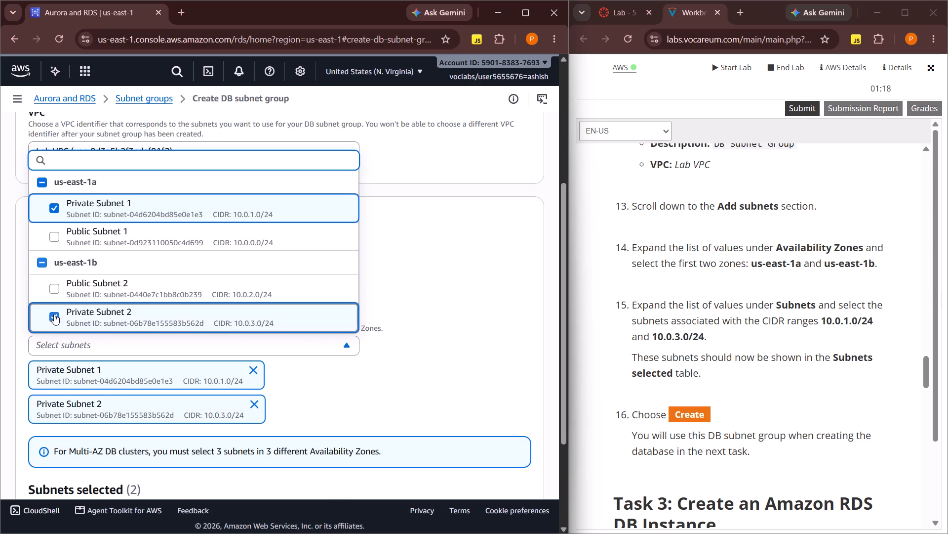
left_click(311, 380)
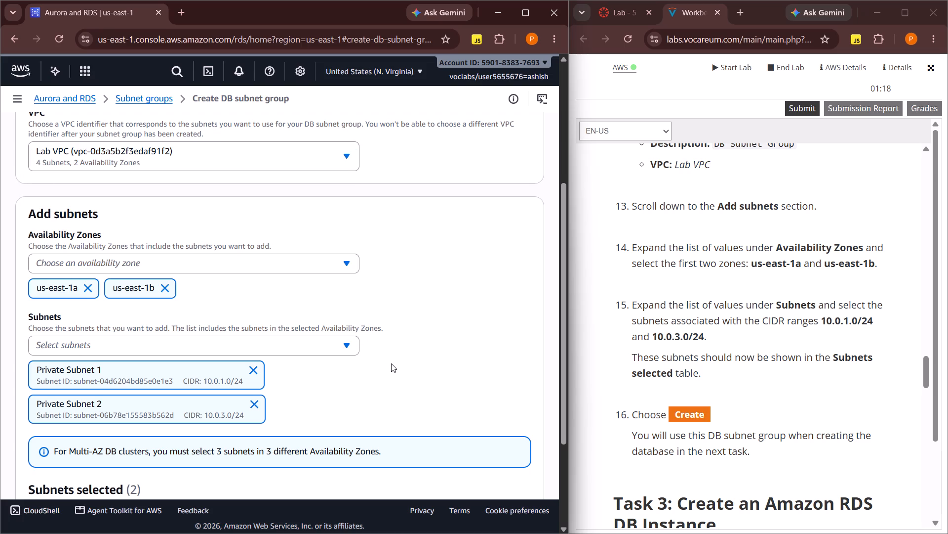
Create the DB subnet group with the configured details.
scroll(390, 370, "down", 1)
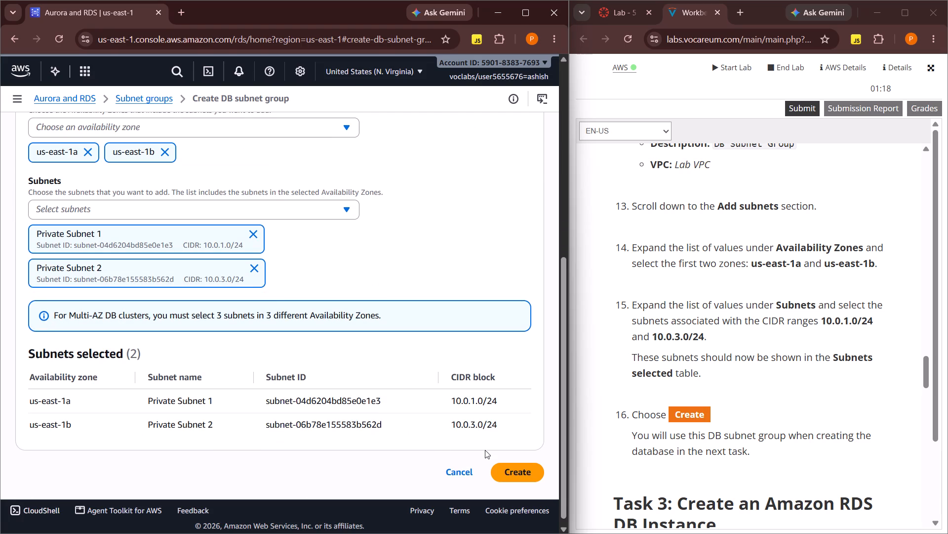
left_click(508, 459)
Read the start of lab Task 3 and go to the Databases page of Aurora and RDS.
scroll(745, 405, "down", 2)
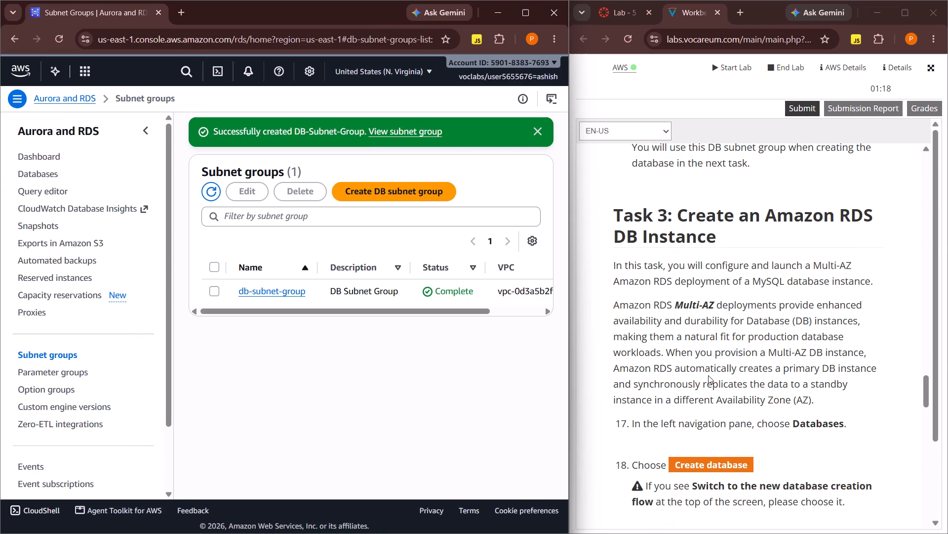
scroll(708, 375, "down", 1)
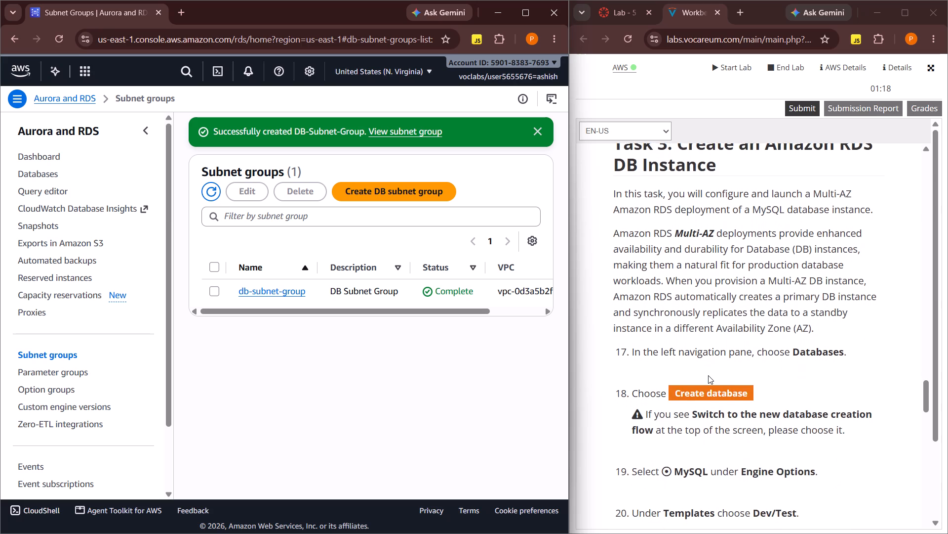
scroll(708, 375, "down", 1)
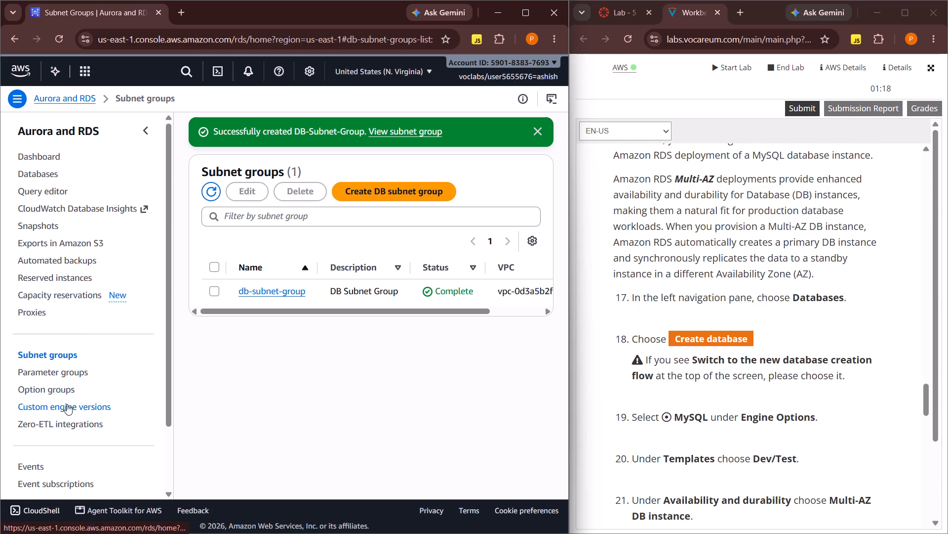
scroll(66, 407, "down", 2)
scroll(66, 407, "up", 3)
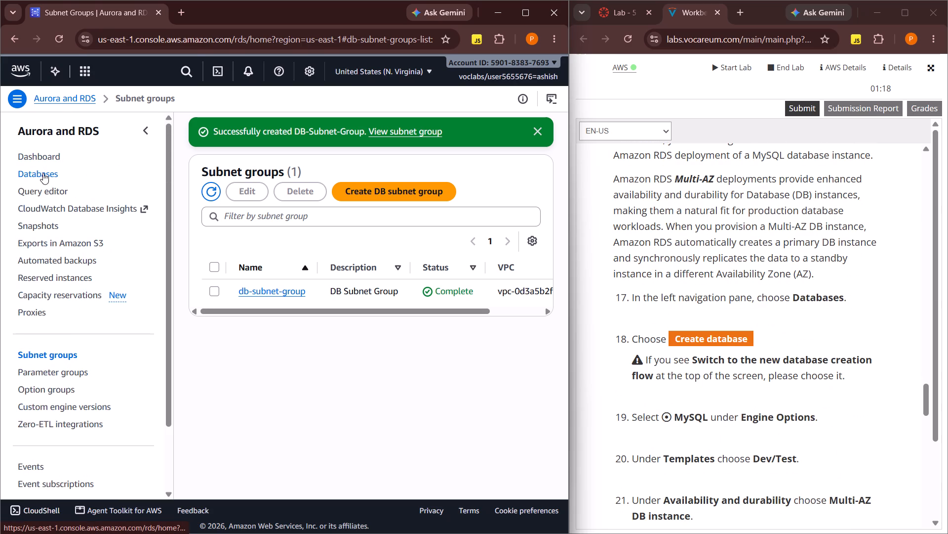
left_click(43, 173)
Examine the available ways to create a database and compare them with lab step 18's note on the new creation flow.
scroll(900, 388, "down", 2)
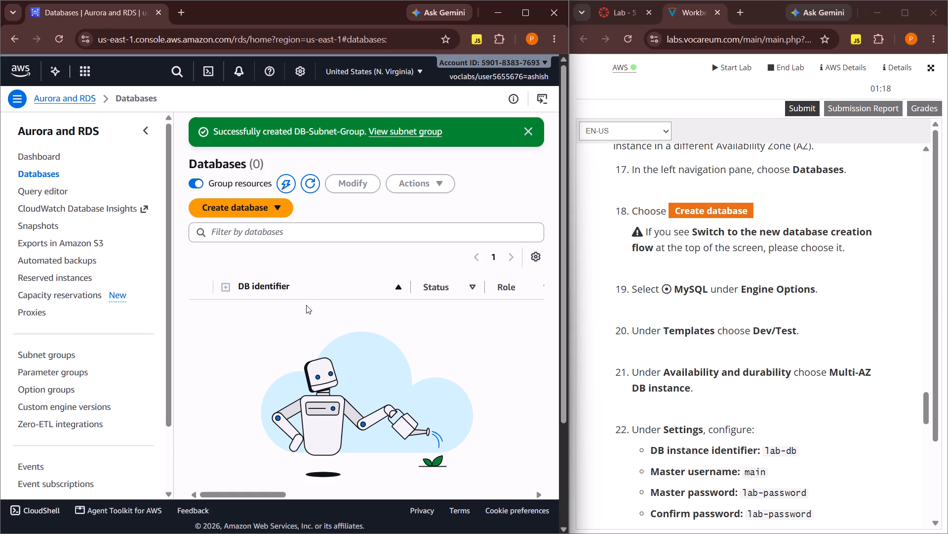
scroll(313, 281, "up", 1)
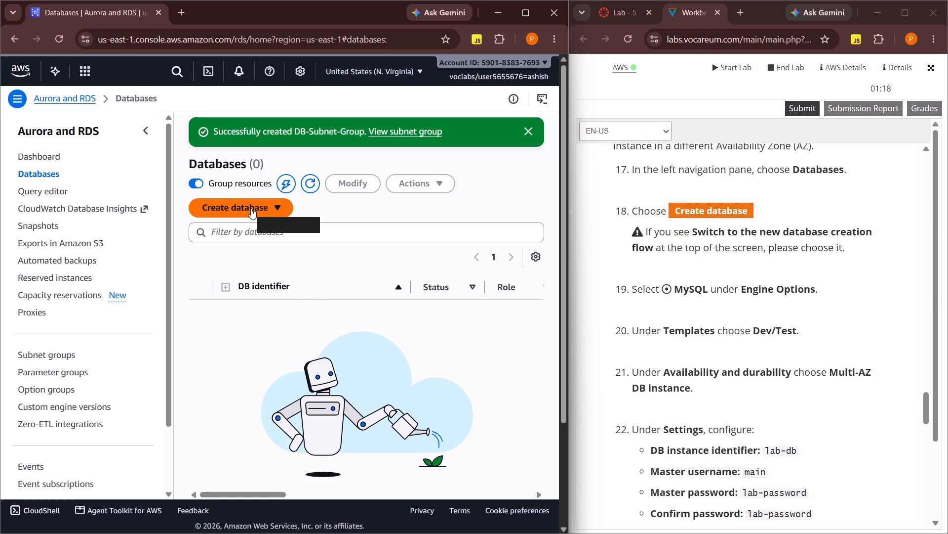
left_click(251, 208)
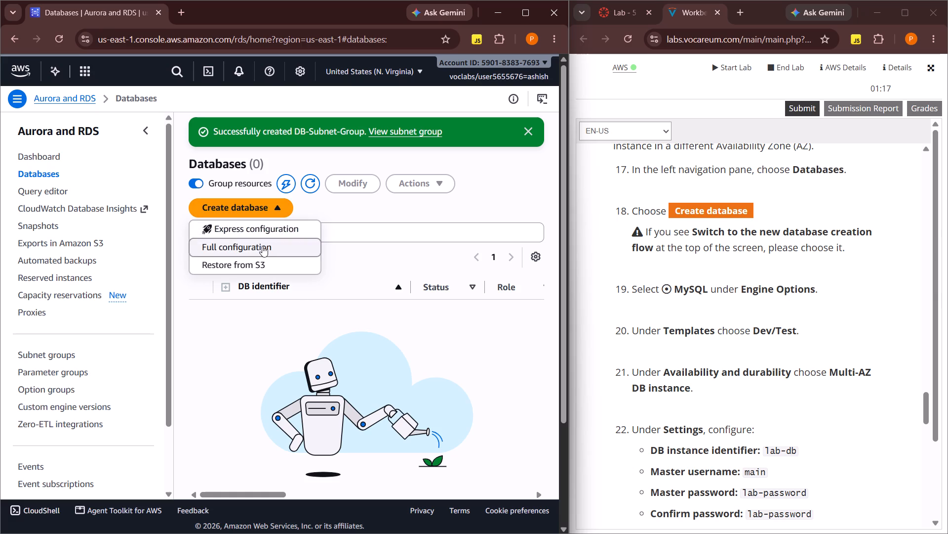
left_click(302, 322)
left_click(278, 209)
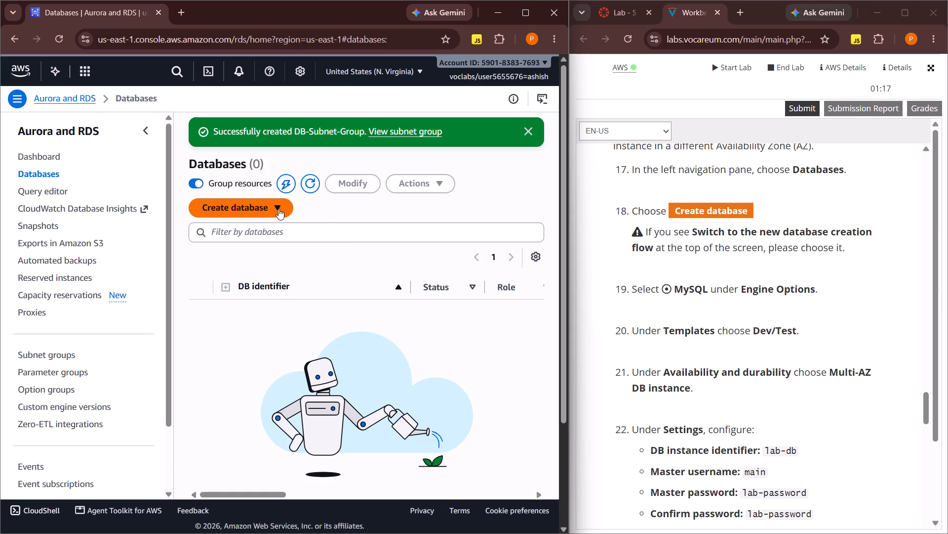
left_click(308, 324)
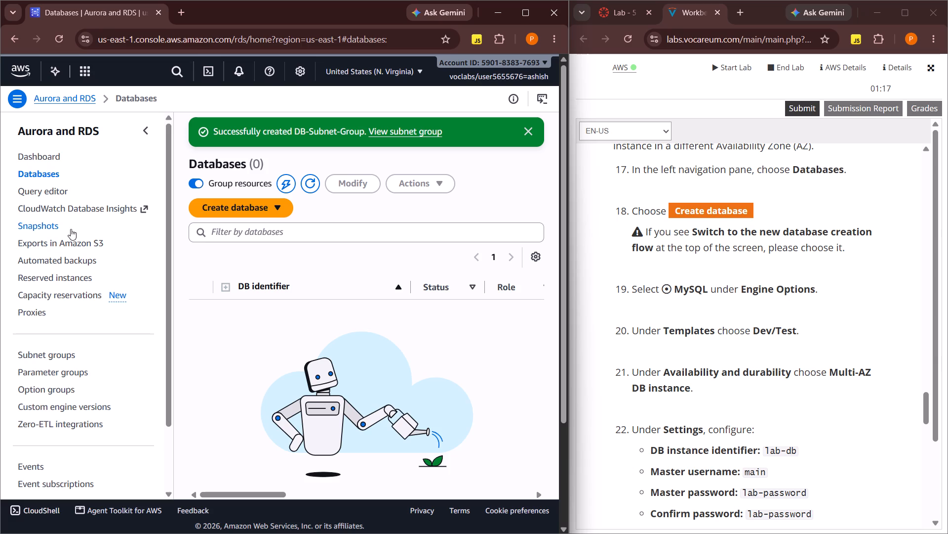
left_click_drag(650, 229, 741, 227)
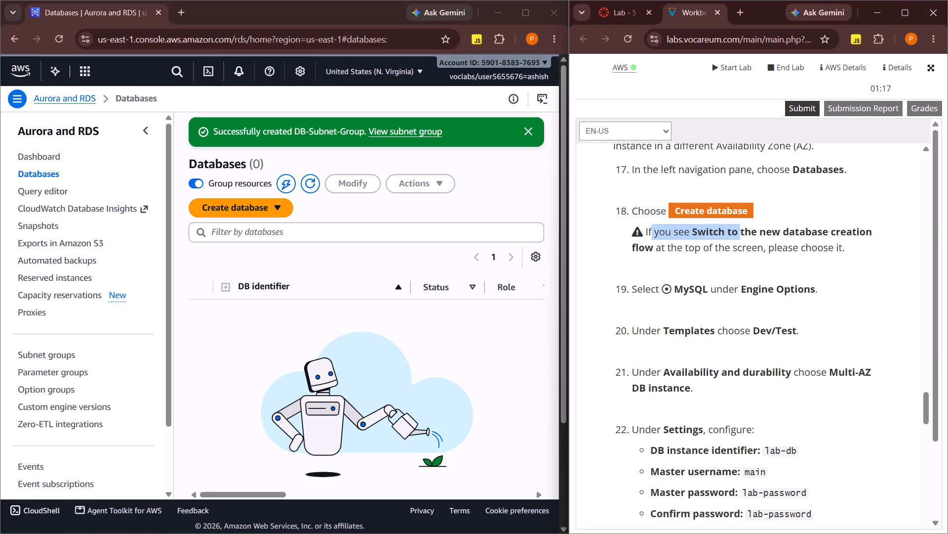
left_click_drag(741, 227, 669, 255)
left_click_drag(671, 264, 652, 268)
left_click(249, 208)
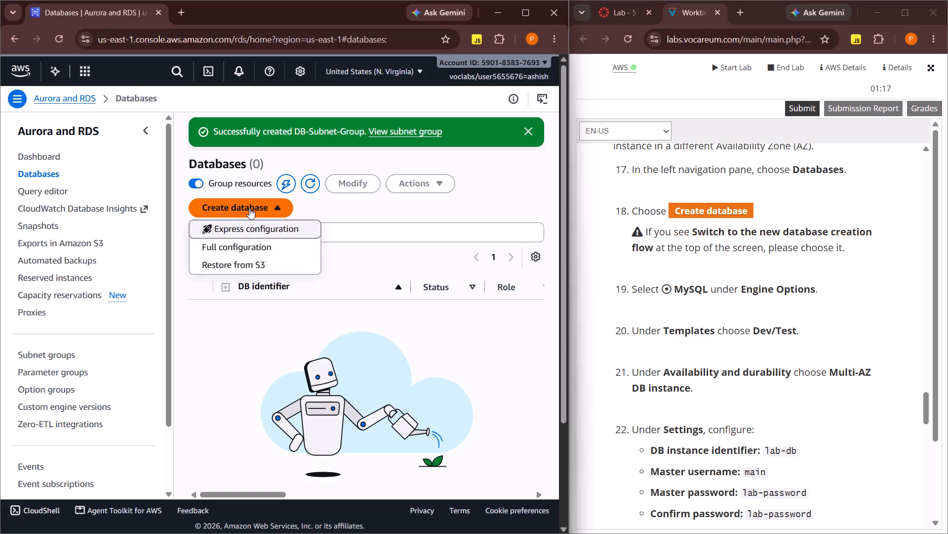
left_click(355, 252)
Look through the Query editor and Dashboard pages for the database creation flow, return to Databases, and reread the Task 3 instructions.
scroll(247, 325, "up", 3)
left_click(38, 192)
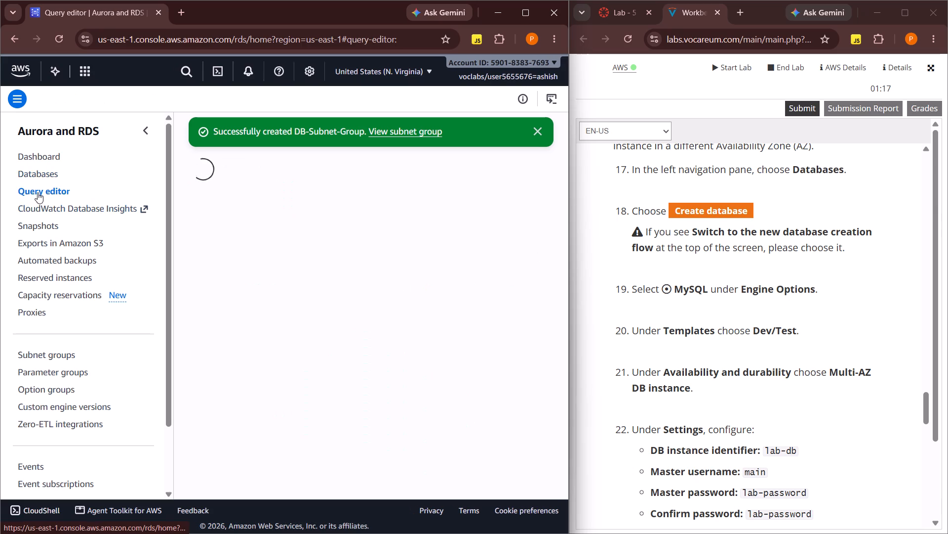
left_click_drag(450, 238, 429, 234)
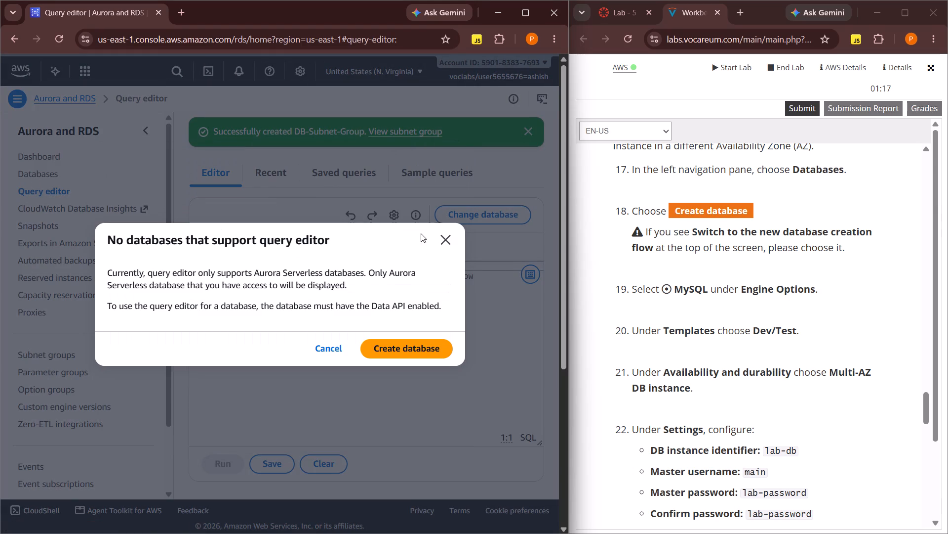
left_click(451, 239)
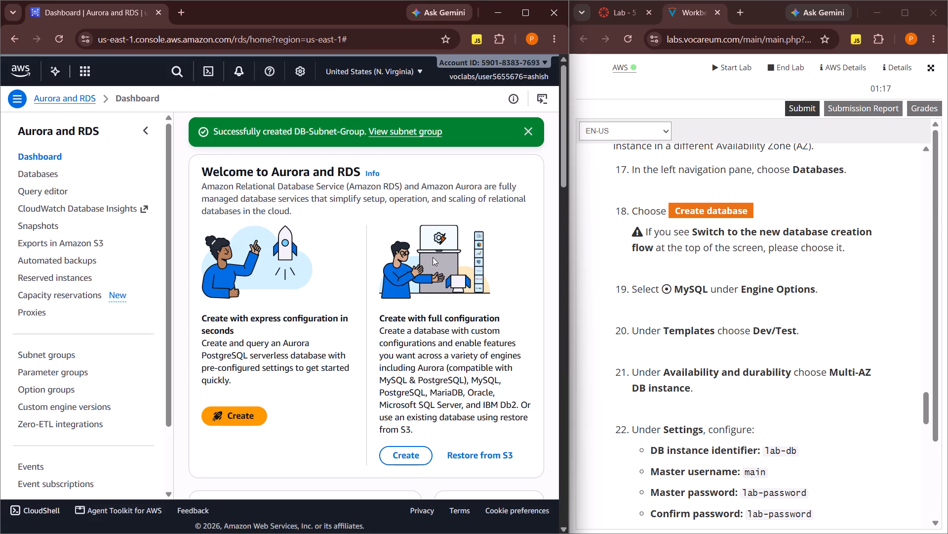
left_click(47, 171)
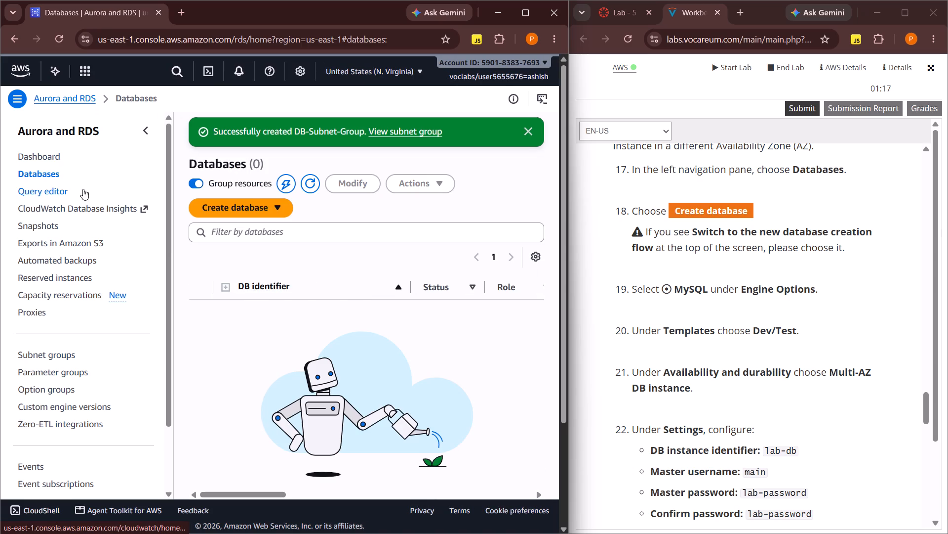
left_click(45, 151)
scroll(418, 432, "down", 2)
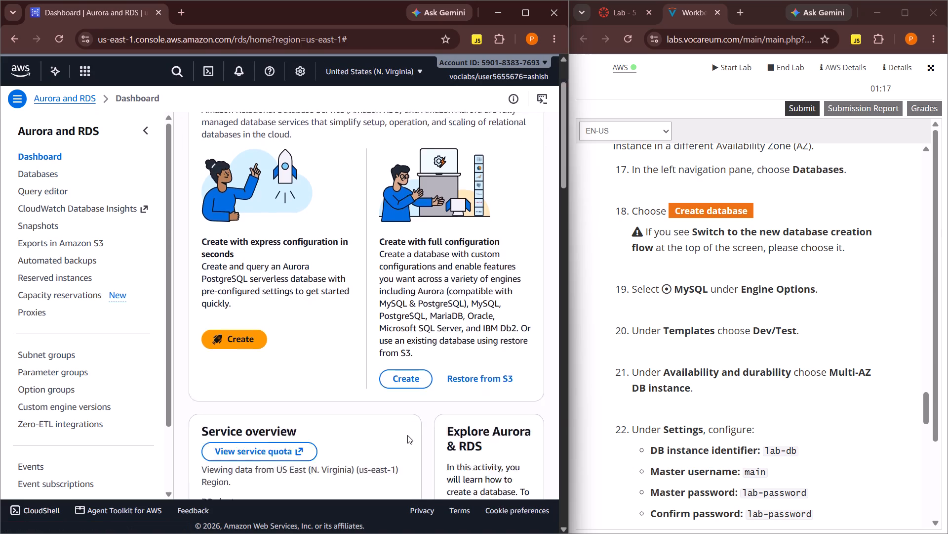
scroll(407, 435, "down", 1)
scroll(406, 436, "up", 4)
scroll(460, 361, "down", 2)
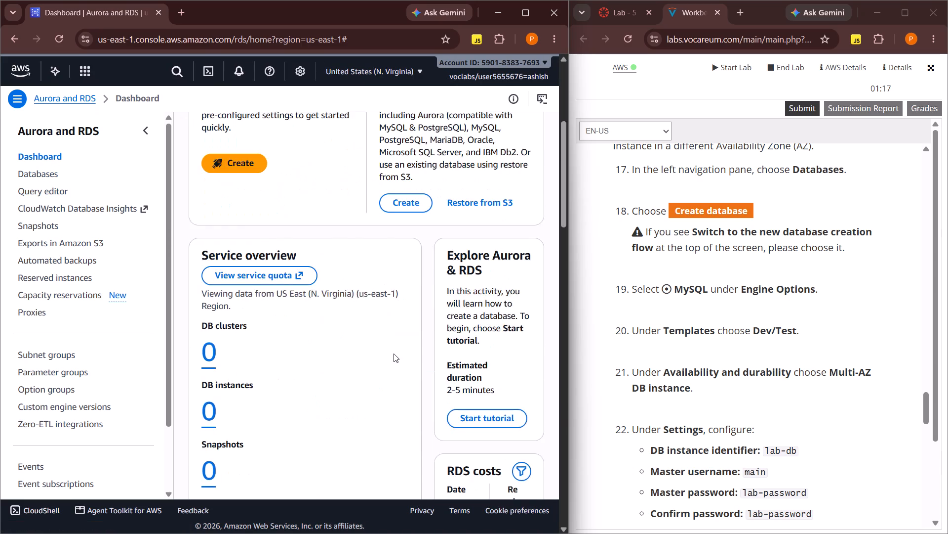
scroll(394, 354, "down", 4)
scroll(394, 354, "up", 4)
left_click(28, 177)
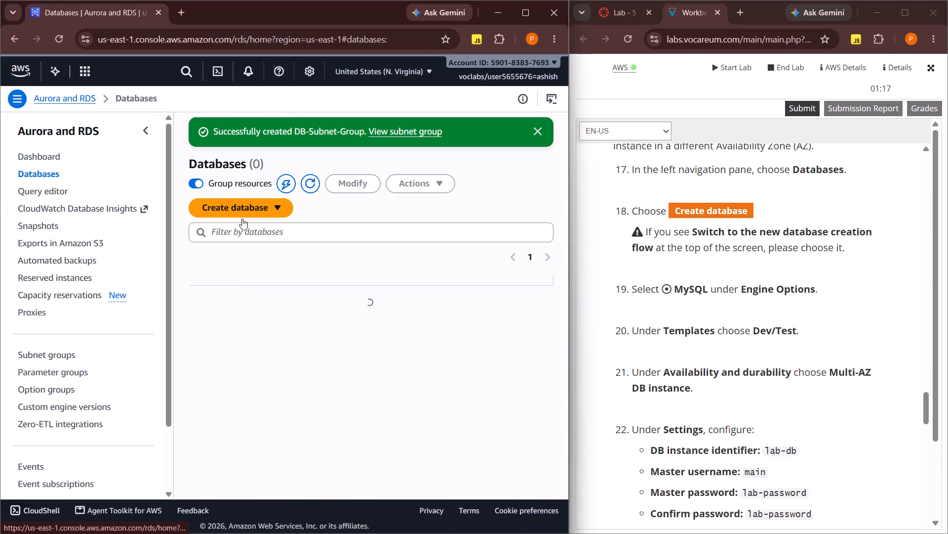
scroll(736, 293, "up", 2)
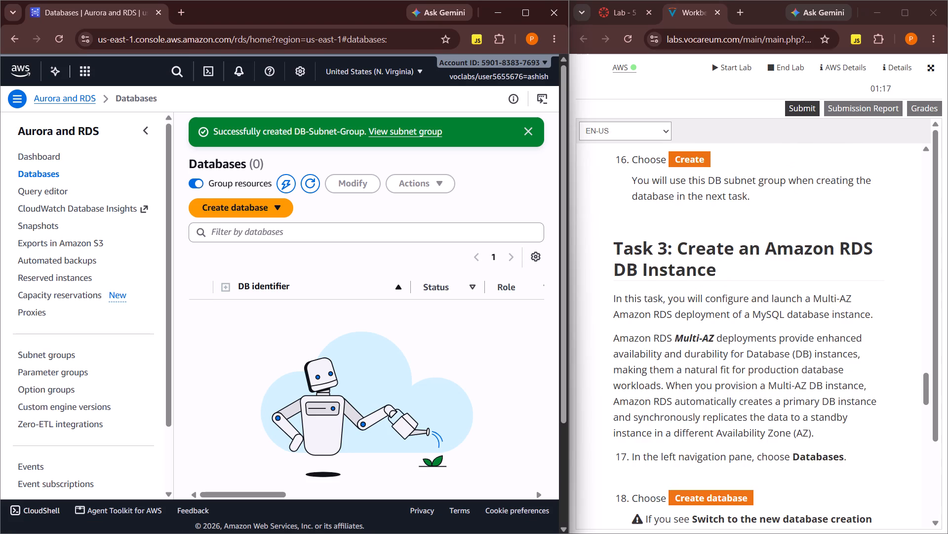
scroll(730, 313, "down", 1)
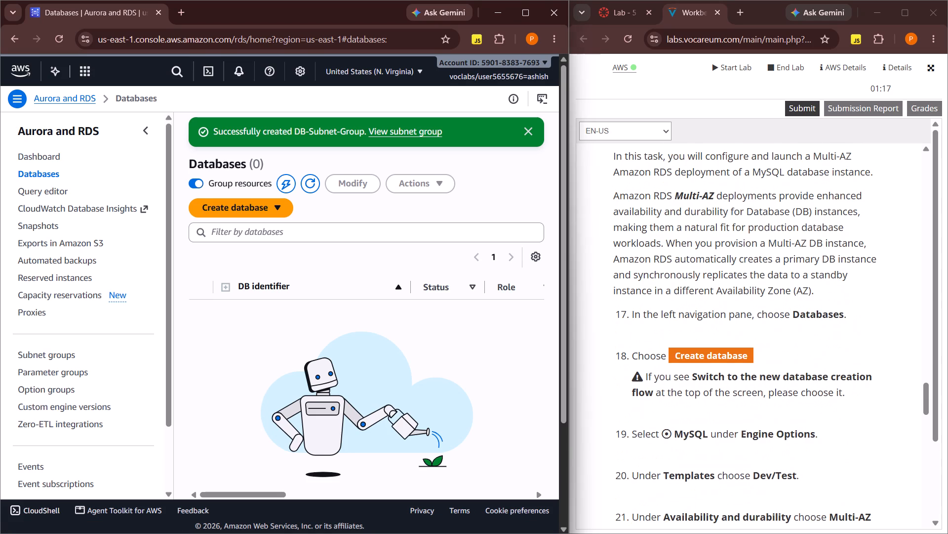
Reread the Task 3 introduction on Multi-AZ deployments and lab steps 17 and 18 on starting the database creation.
left_click_drag(693, 311, 810, 314)
left_click(814, 340)
left_click_drag(714, 194, 863, 192)
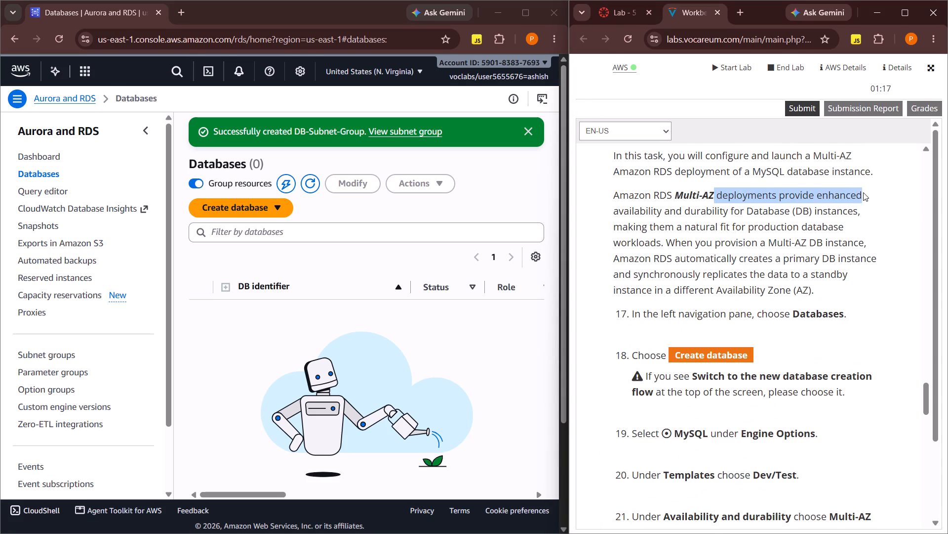
left_click_drag(863, 192, 780, 253)
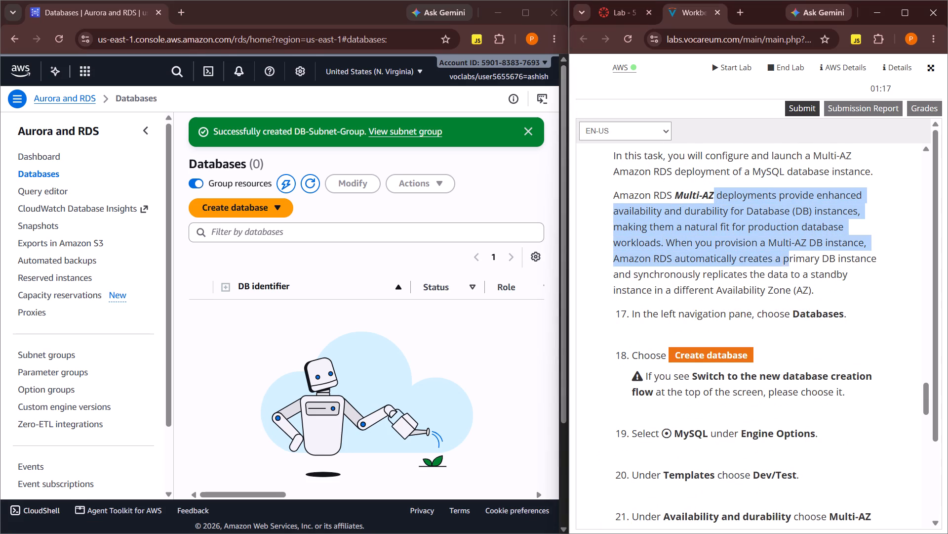
left_click_drag(780, 253, 774, 295)
left_click(783, 318)
scroll(783, 318, "up", 1)
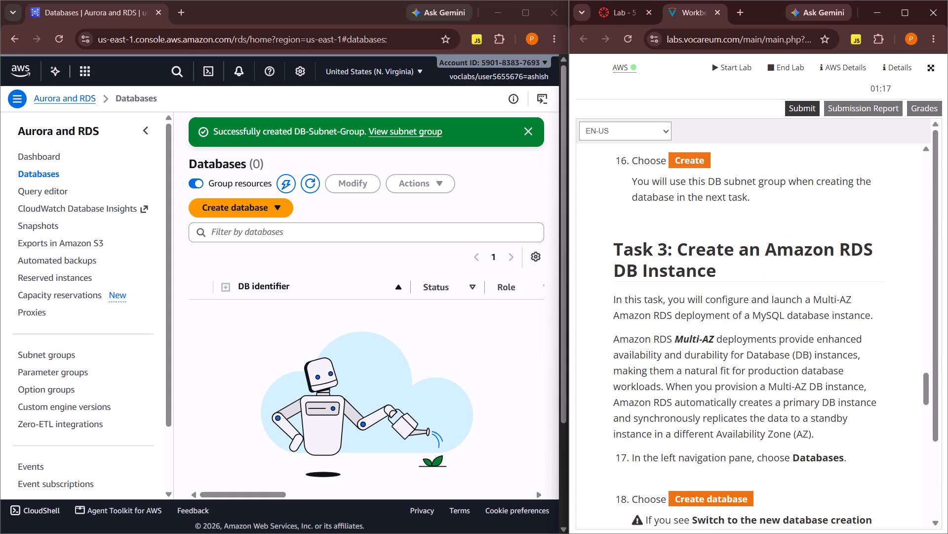
left_click_drag(643, 304, 843, 311)
left_click_drag(753, 347, 797, 351)
left_click(780, 376)
scroll(780, 376, "down", 1)
left_click_drag(631, 314, 826, 313)
left_click(820, 332)
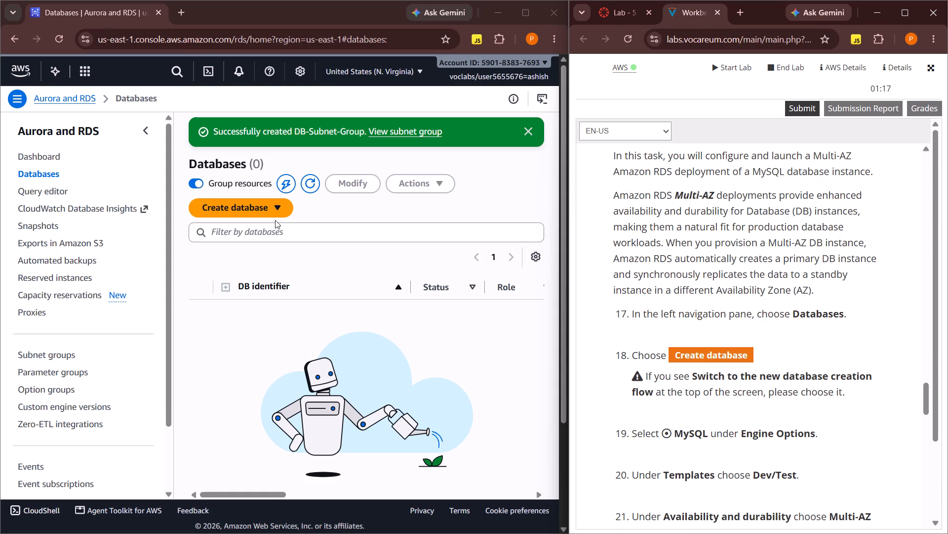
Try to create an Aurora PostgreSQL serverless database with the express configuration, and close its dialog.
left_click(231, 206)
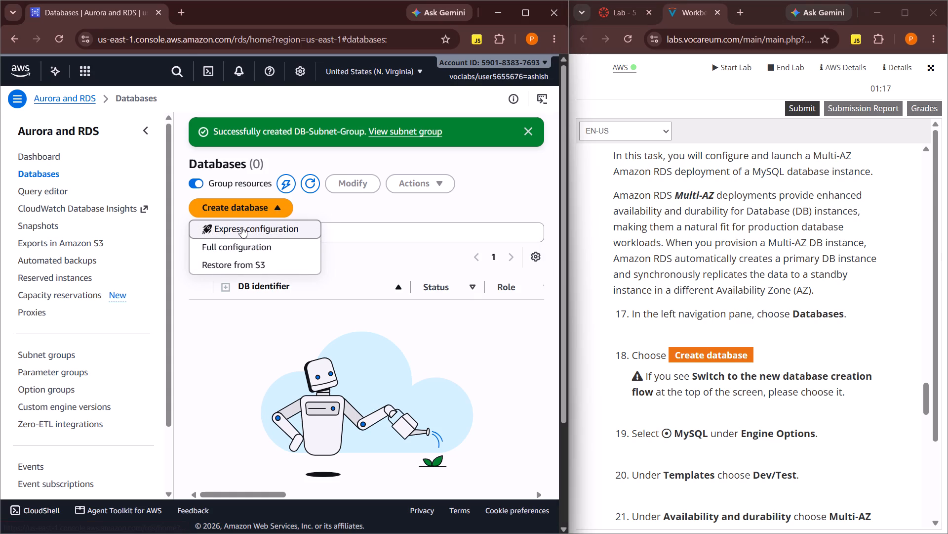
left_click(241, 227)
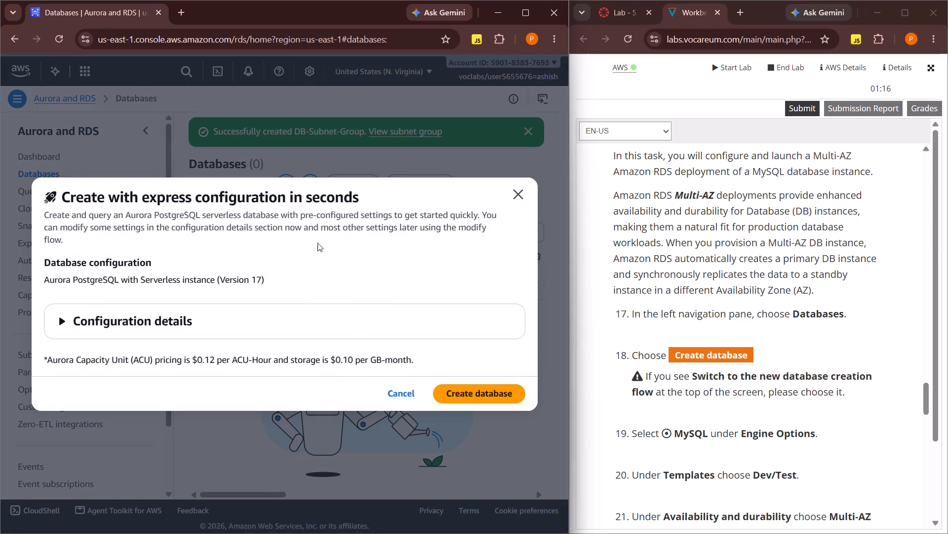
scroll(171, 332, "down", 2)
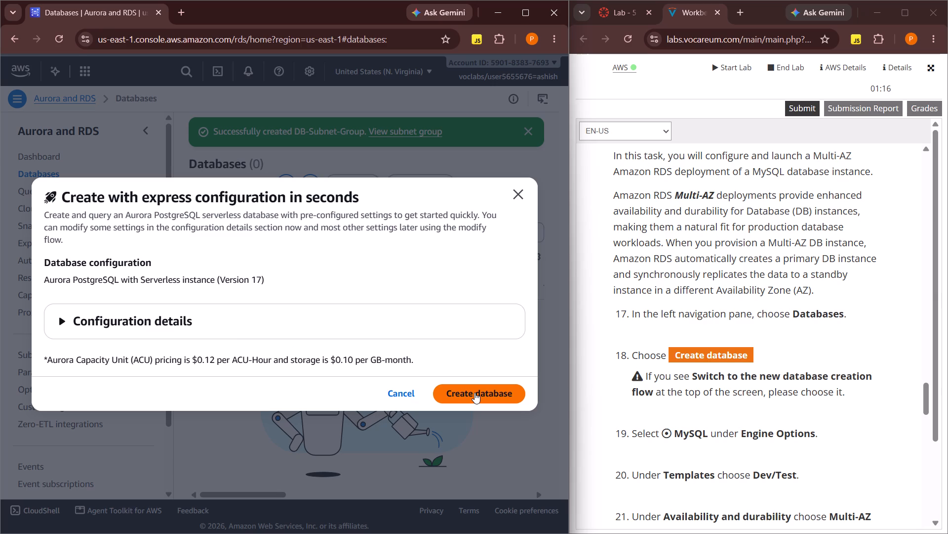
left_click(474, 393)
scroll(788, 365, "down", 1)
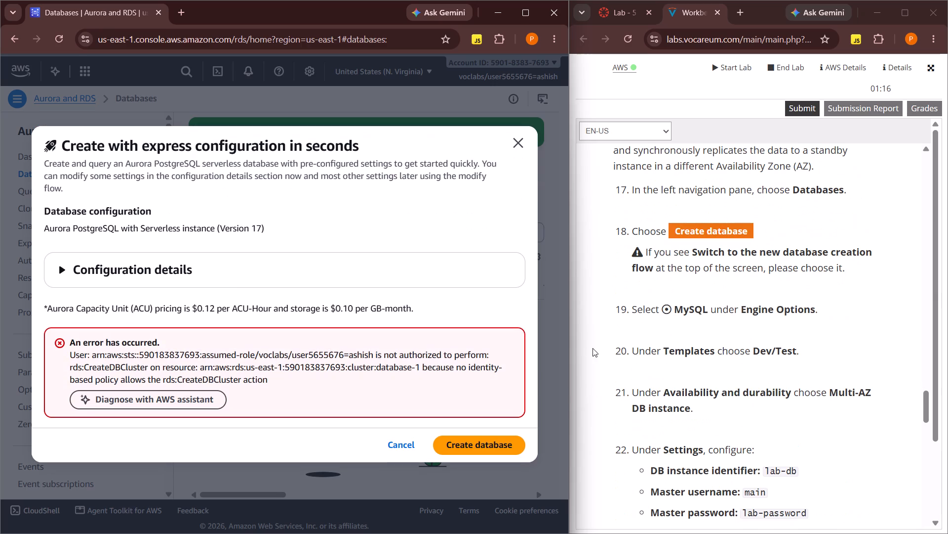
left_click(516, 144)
Start a new database with full configuration and choose MySQL as the engine type.
left_click(245, 213)
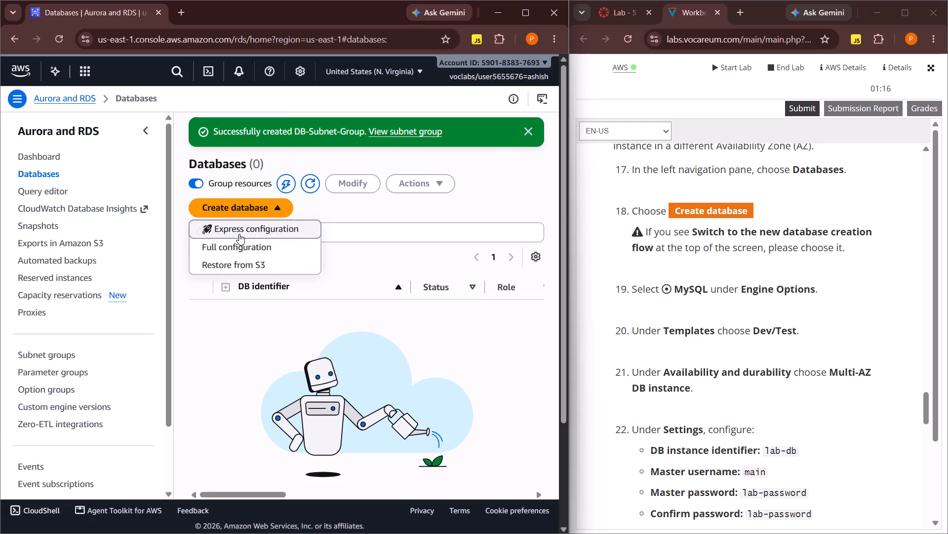
left_click(233, 248)
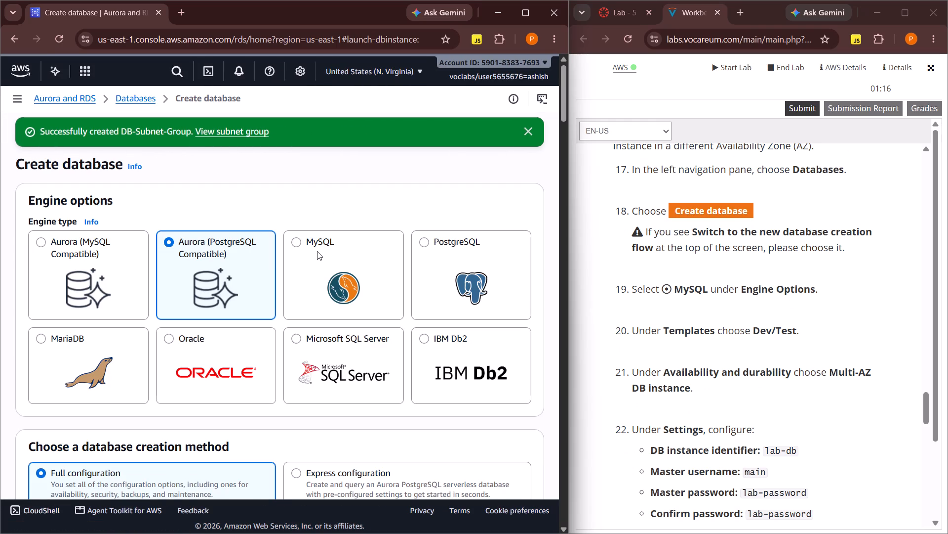
left_click(316, 252)
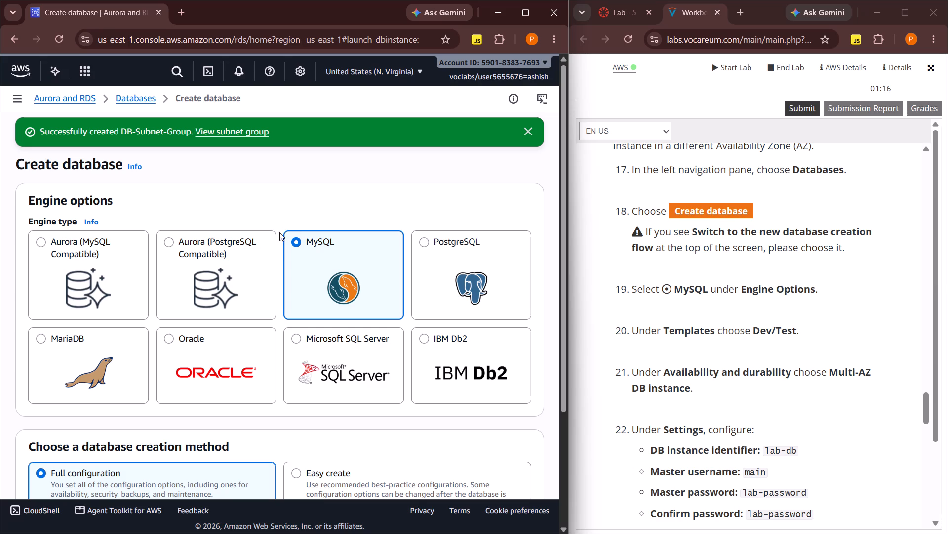
Set the DB instance identifier to lab-db in the database settings, as given in lab step 22.
scroll(277, 248, "down", 1)
scroll(277, 248, "up", 1)
scroll(277, 248, "down", 1)
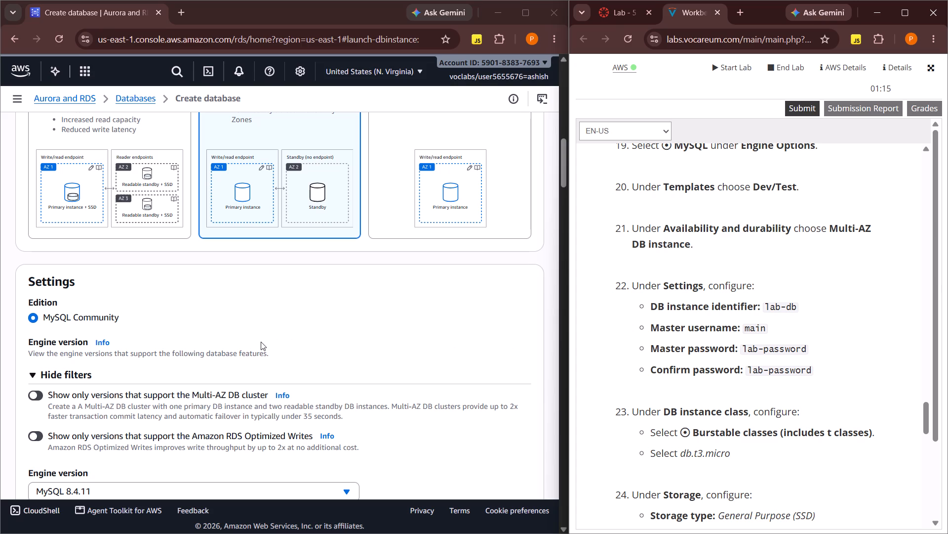
scroll(130, 388, "down", 1)
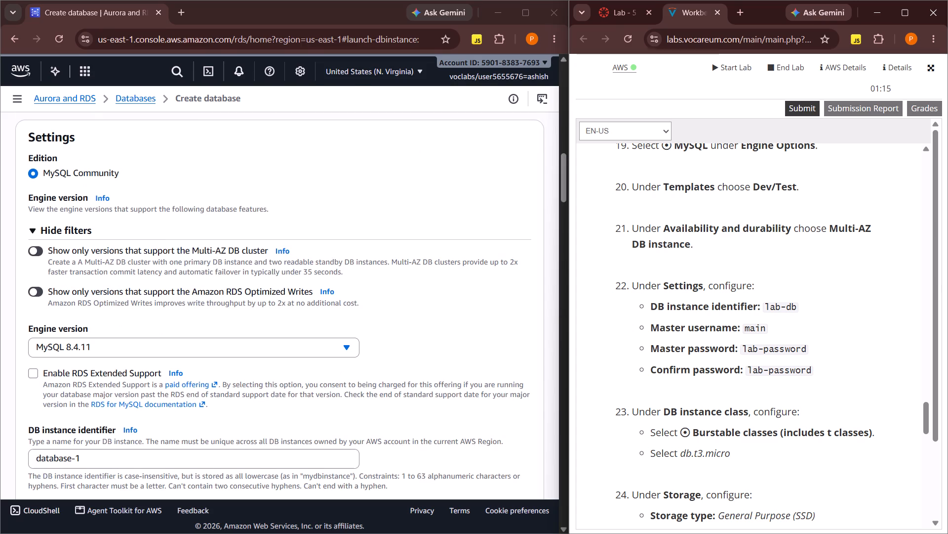
left_click_drag(652, 305, 751, 307)
left_click(603, 326)
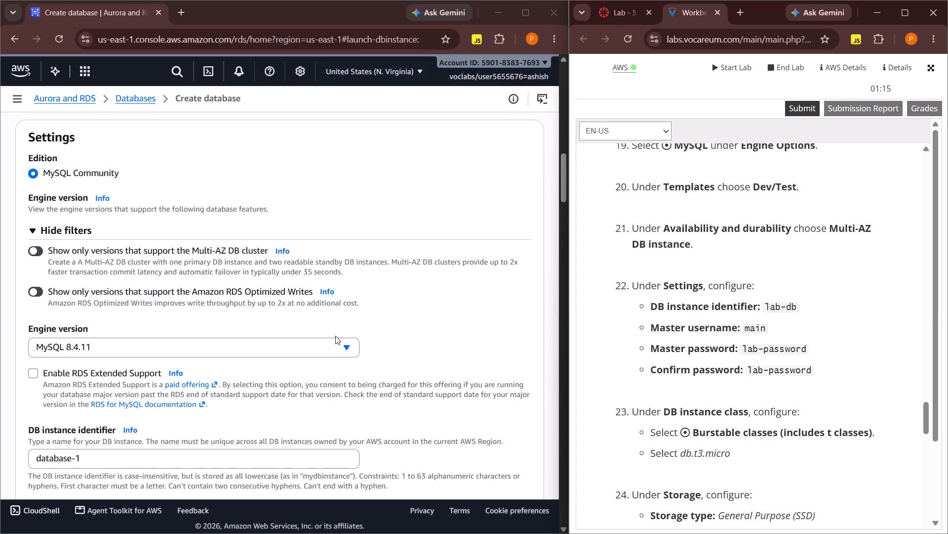
scroll(410, 338, "up", 1)
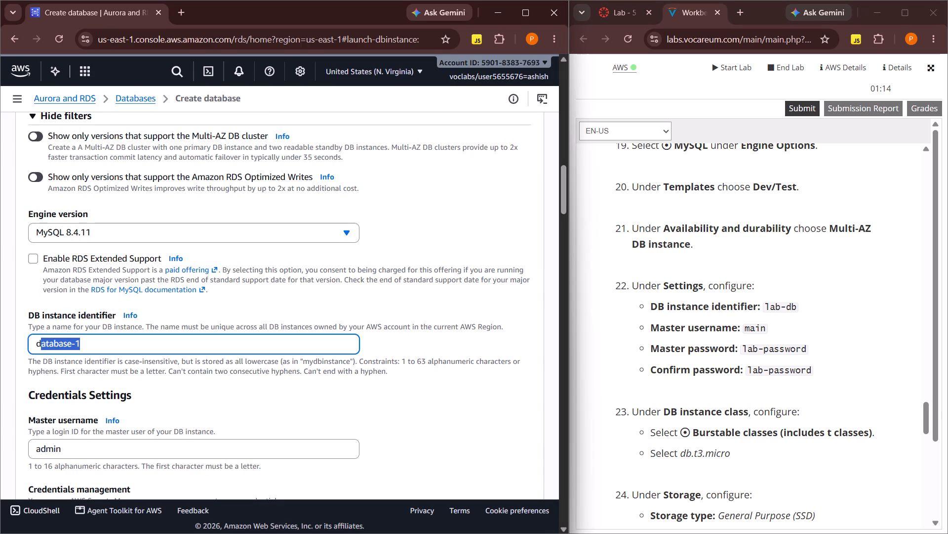
key("l")
key("a")
key("b")
key("minus")
key("a")
key("b")
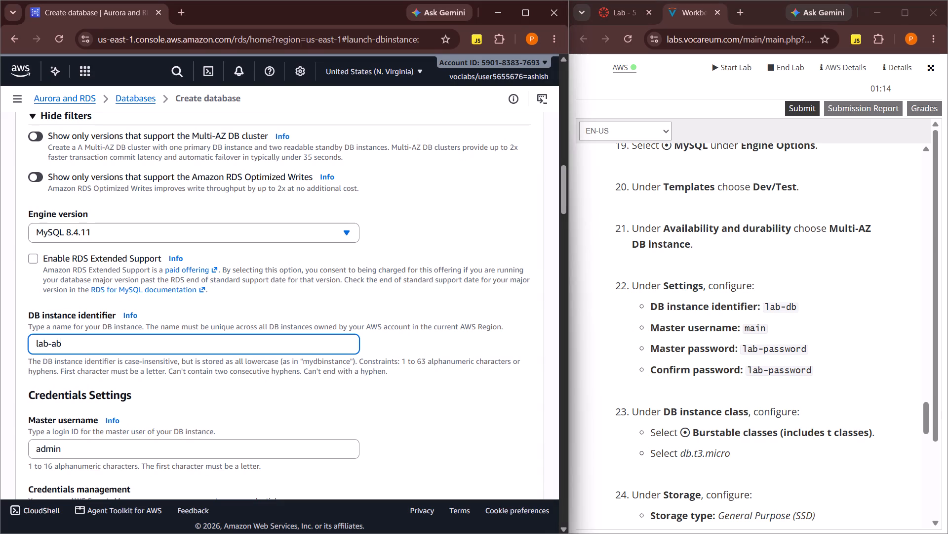
key("BackSpace")
key("BackSpace")
type("db")
Set the master username to main in the credentials settings.
scroll(152, 418, "down", 1)
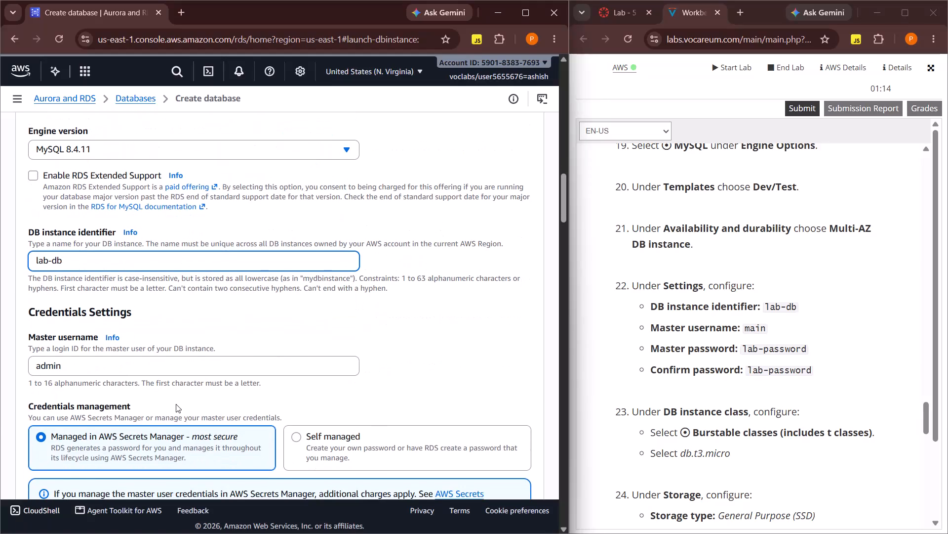
scroll(176, 404, "down", 1)
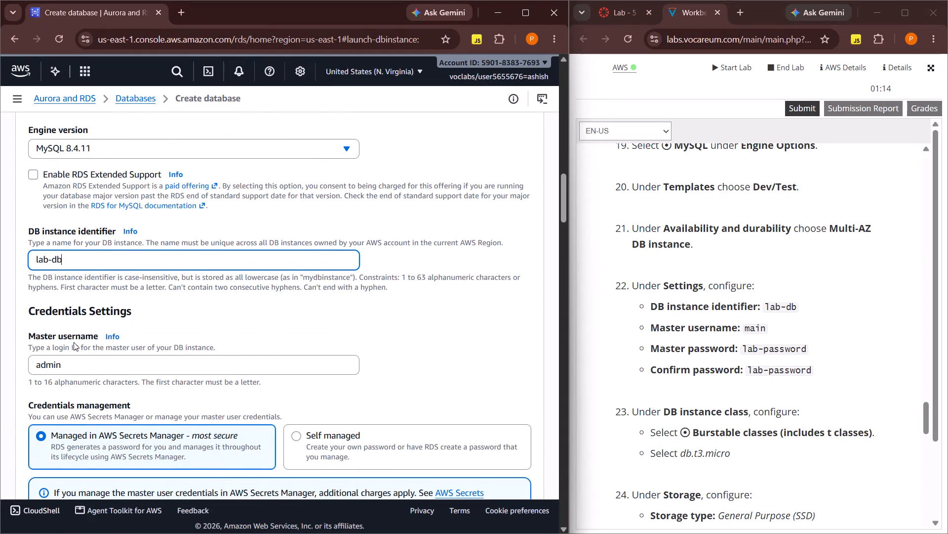
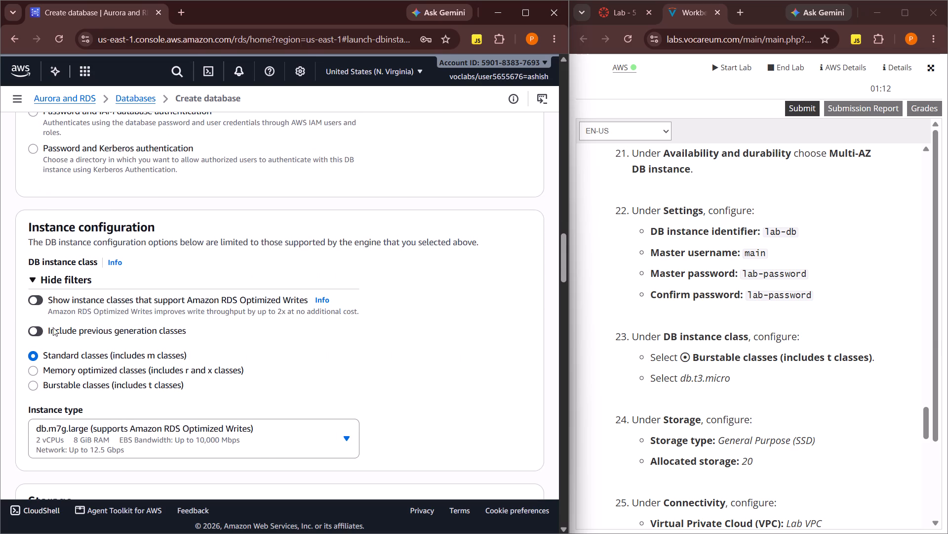
Choose burstable classes (includes t classes) for the DB instance class, with db.t3.micro as the instance type.
left_click(36, 384)
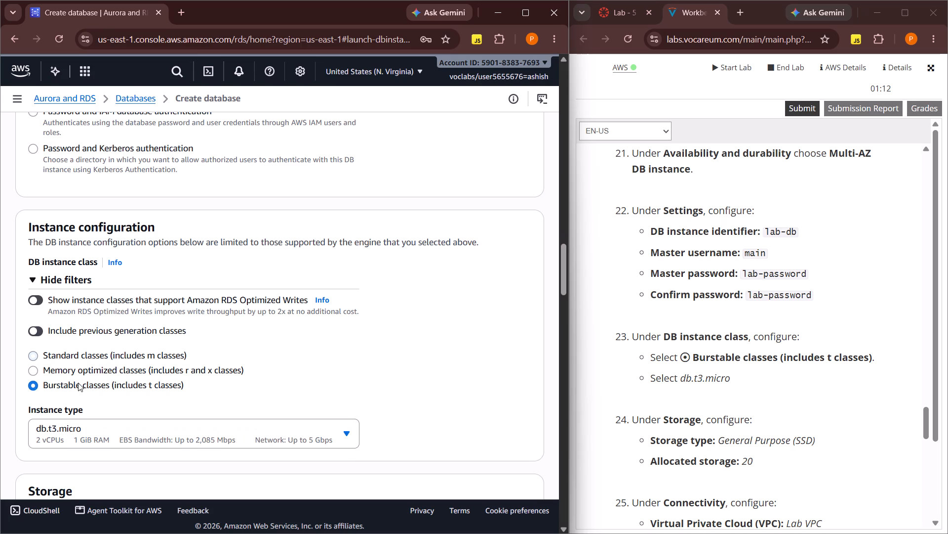
Set the allocated storage to 20 GiB, keeping General Purpose SSD (gp3) as the storage type.
scroll(114, 381, "down", 1)
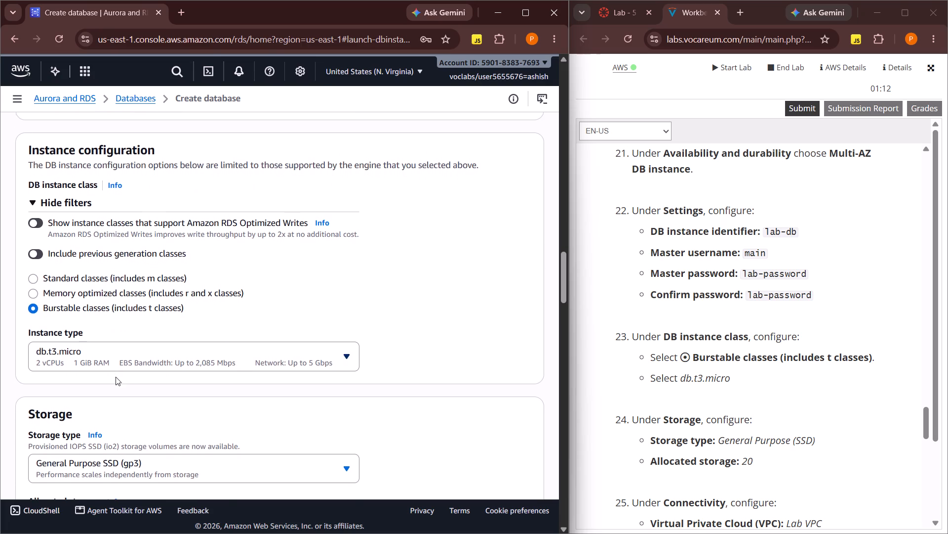
scroll(116, 377, "down", 1)
scroll(171, 363, "down", 1)
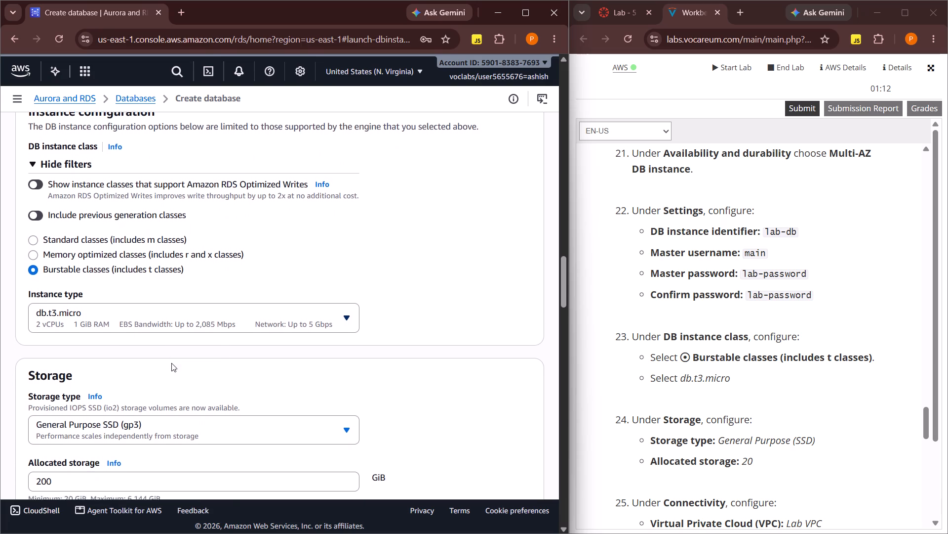
scroll(171, 363, "down", 1)
scroll(641, 377, "down", 3)
scroll(298, 379, "down", 1)
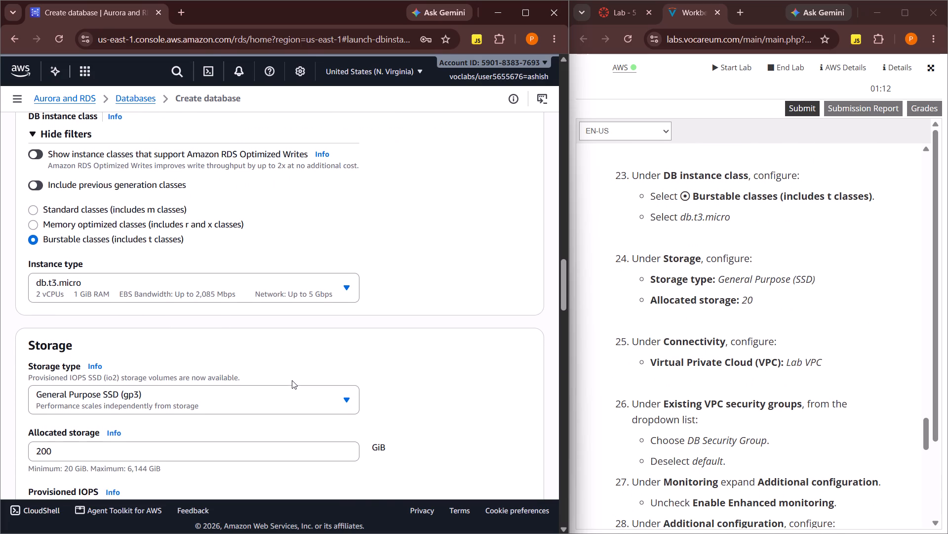
scroll(292, 380, "down", 1)
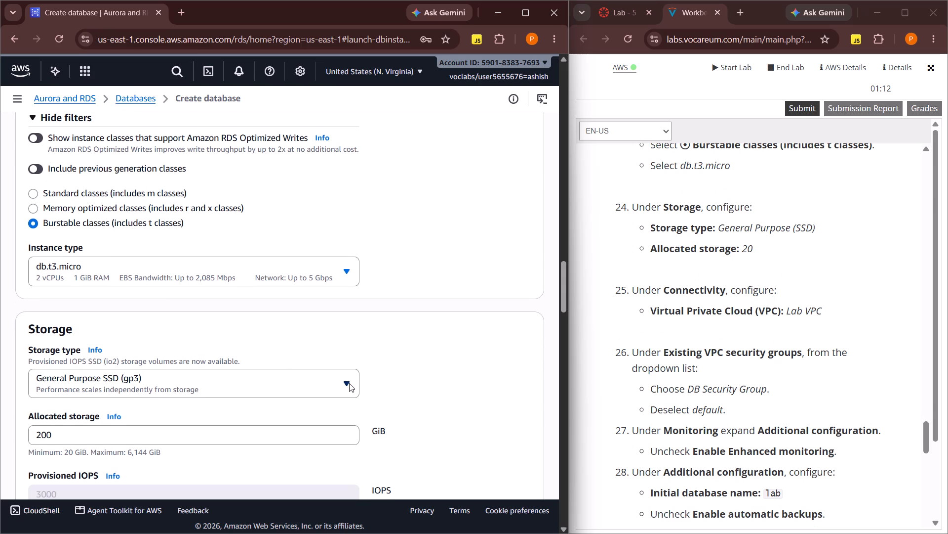
scroll(413, 383, "down", 1)
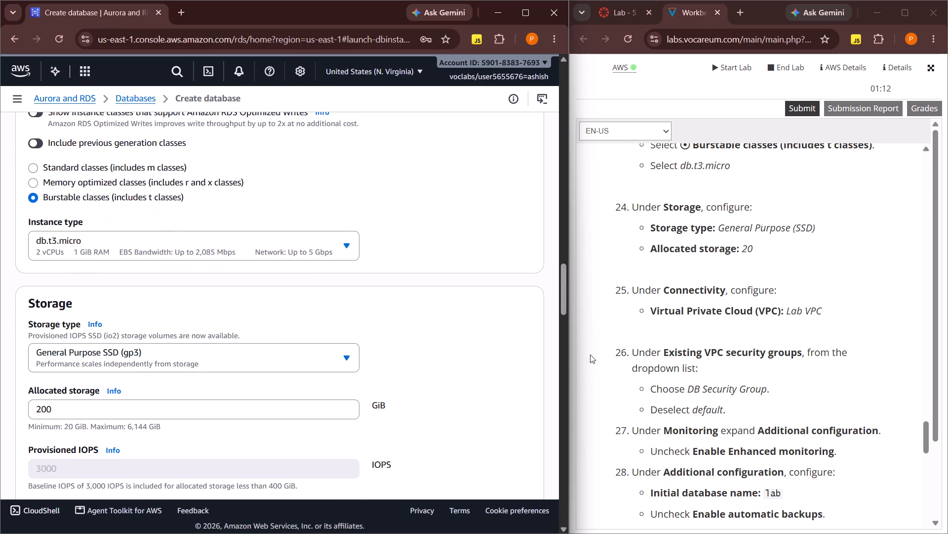
scroll(630, 348, "down", 1)
left_click(316, 412)
key("BackSpace")
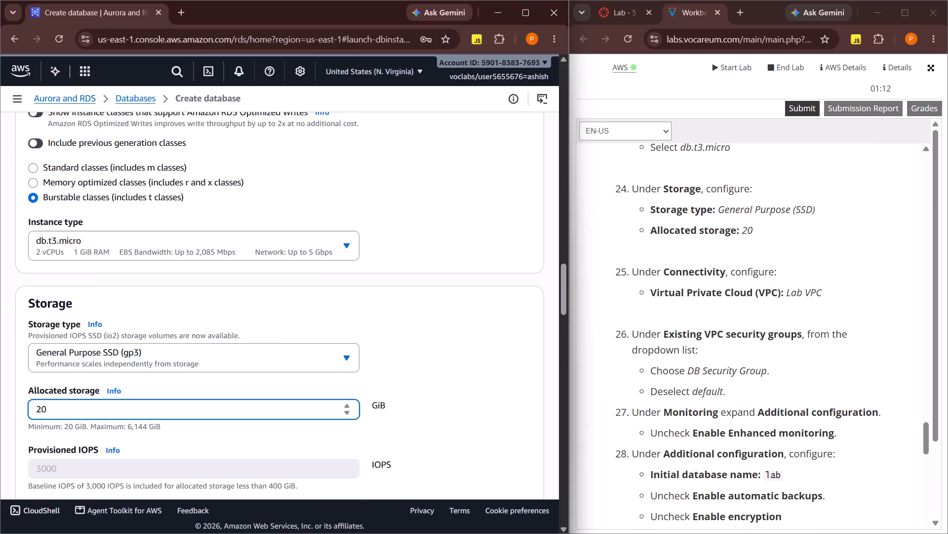
left_click(459, 387)
Choose Lab VPC as the virtual private cloud in the Connectivity settings.
scroll(459, 387, "down", 1)
scroll(677, 367, "down", 1)
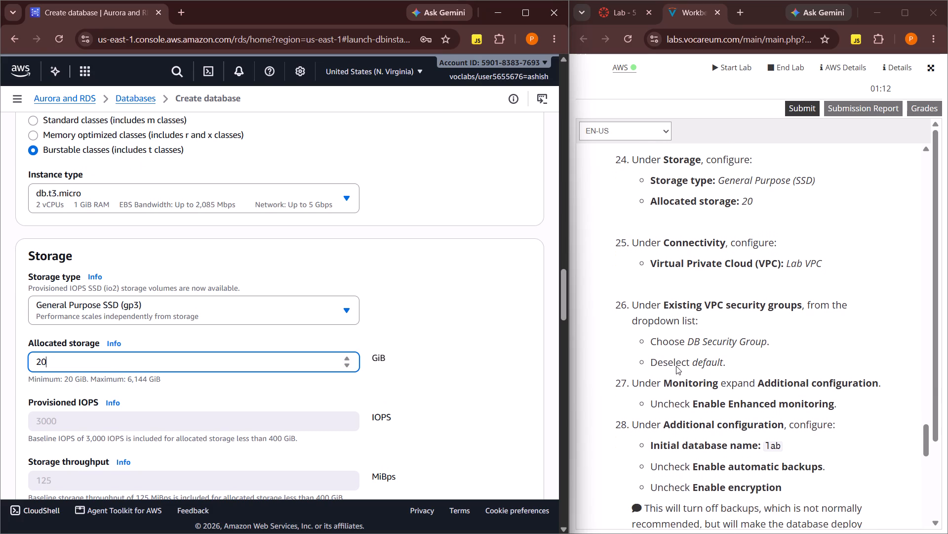
scroll(676, 366, "down", 1)
scroll(417, 382, "down", 3)
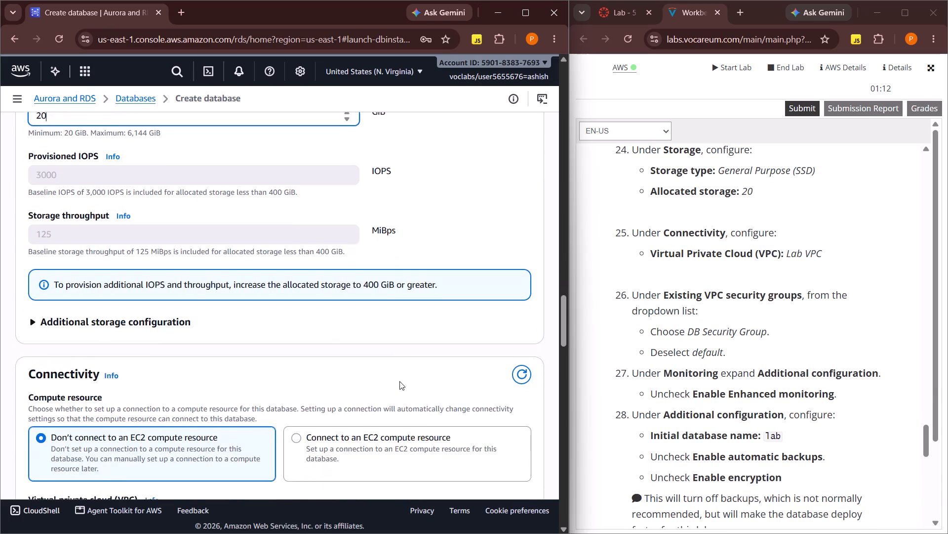
scroll(399, 381, "down", 1)
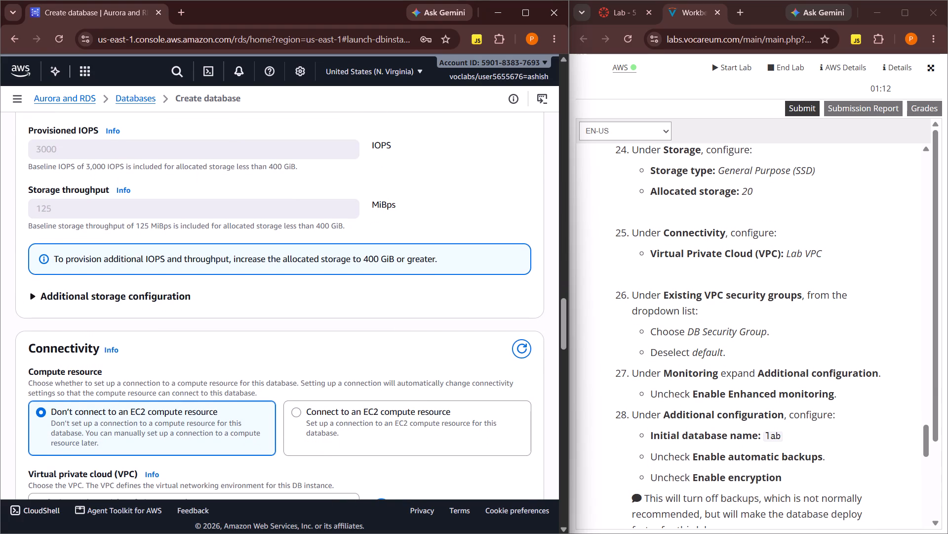
scroll(398, 381, "down", 1)
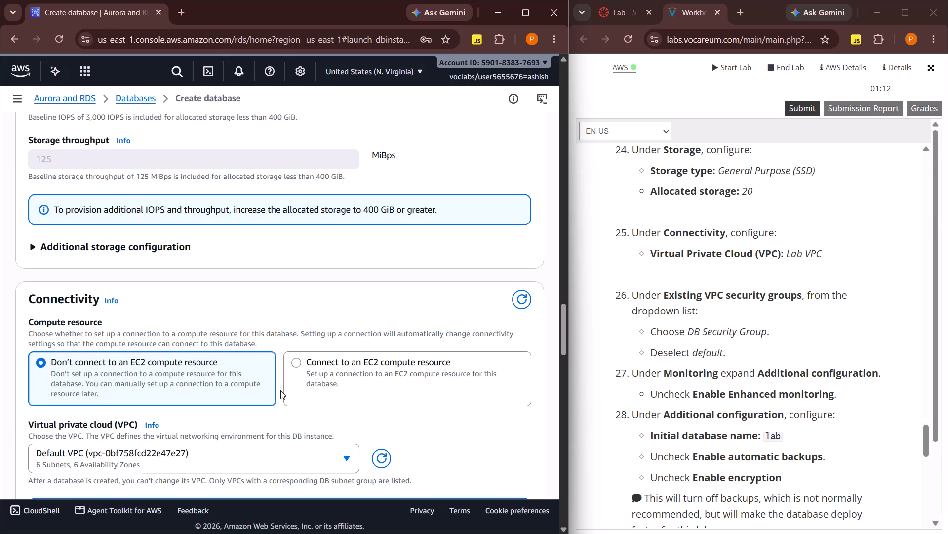
scroll(280, 390, "down", 1)
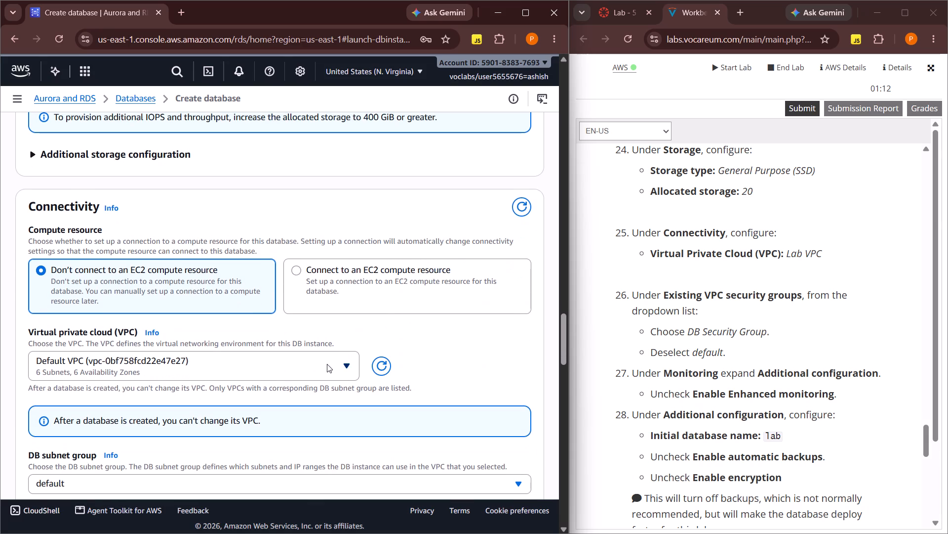
left_click(338, 369)
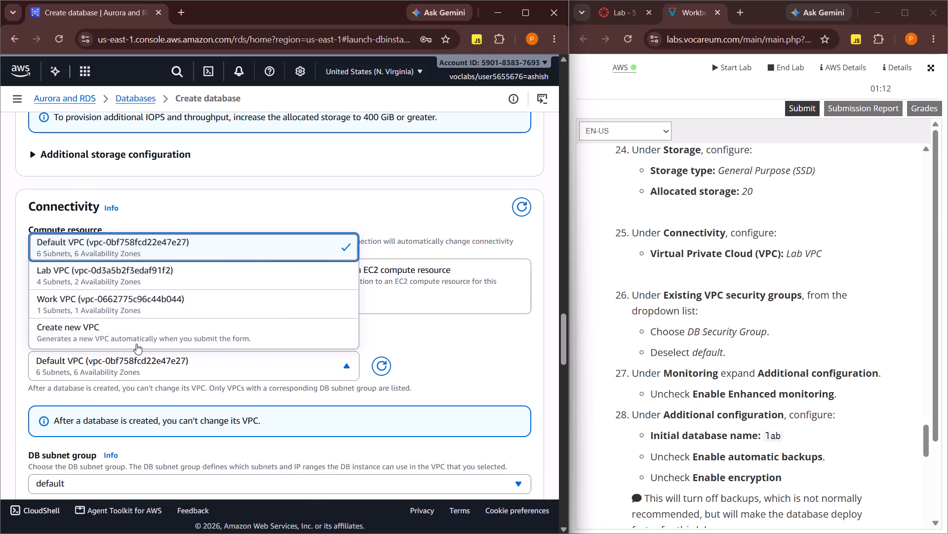
left_click(97, 280)
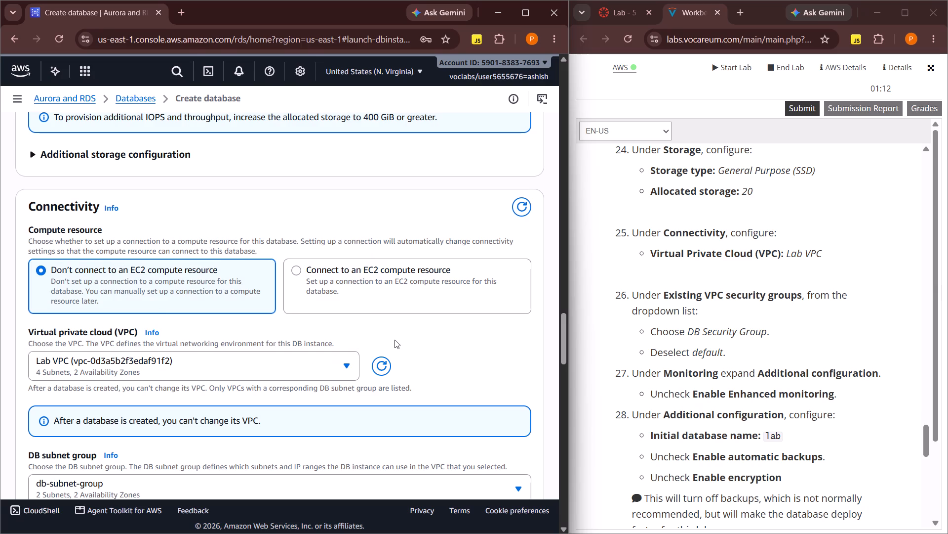
Add DB Security Group to the existing VPC security groups and remove the default group.
scroll(395, 340, "down", 1)
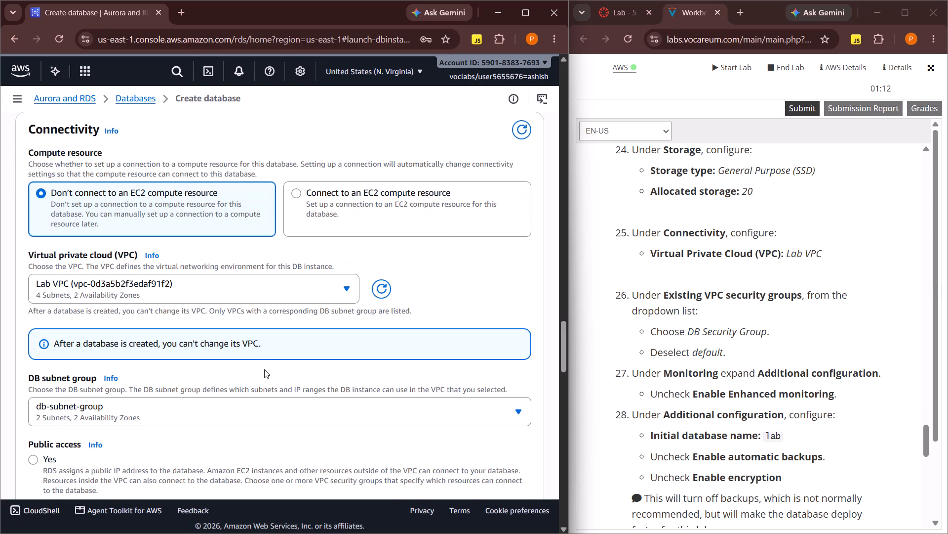
scroll(264, 369, "down", 2)
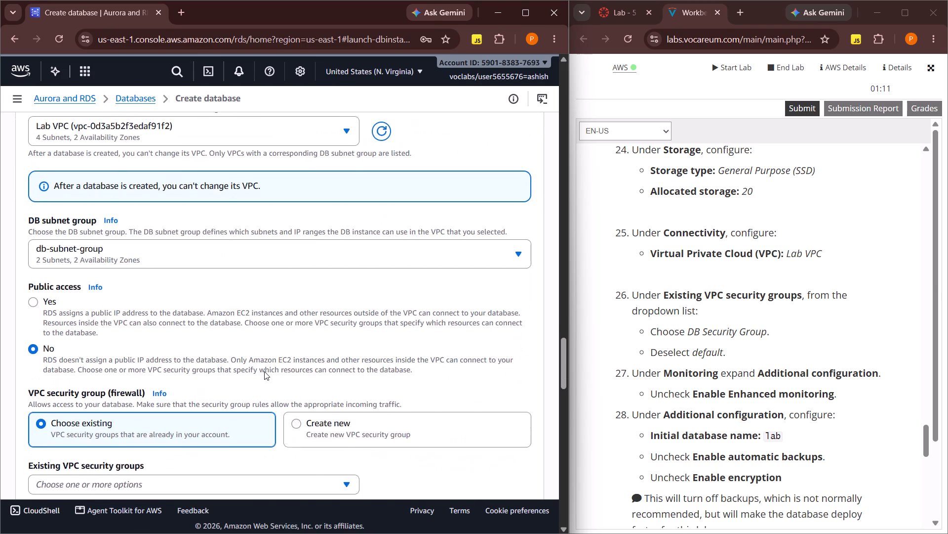
scroll(264, 371, "down", 2)
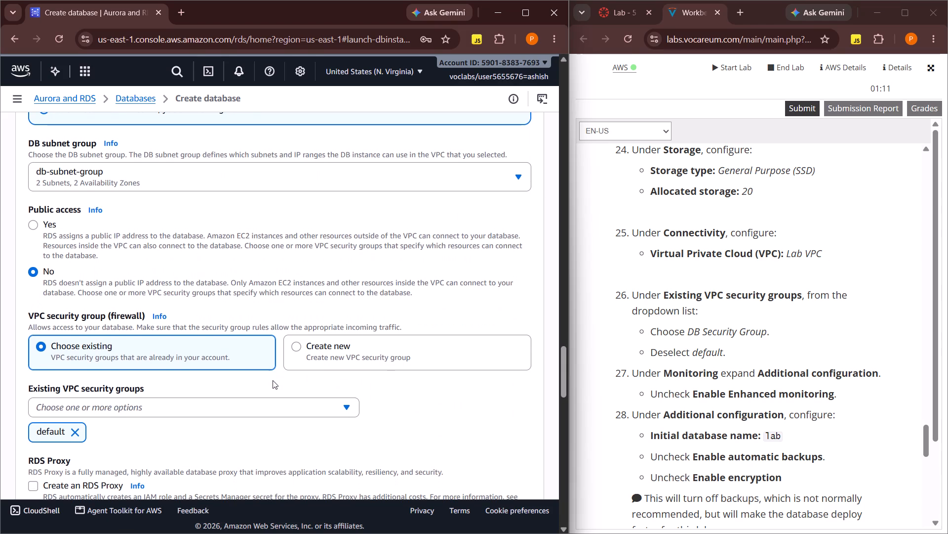
left_click(247, 414)
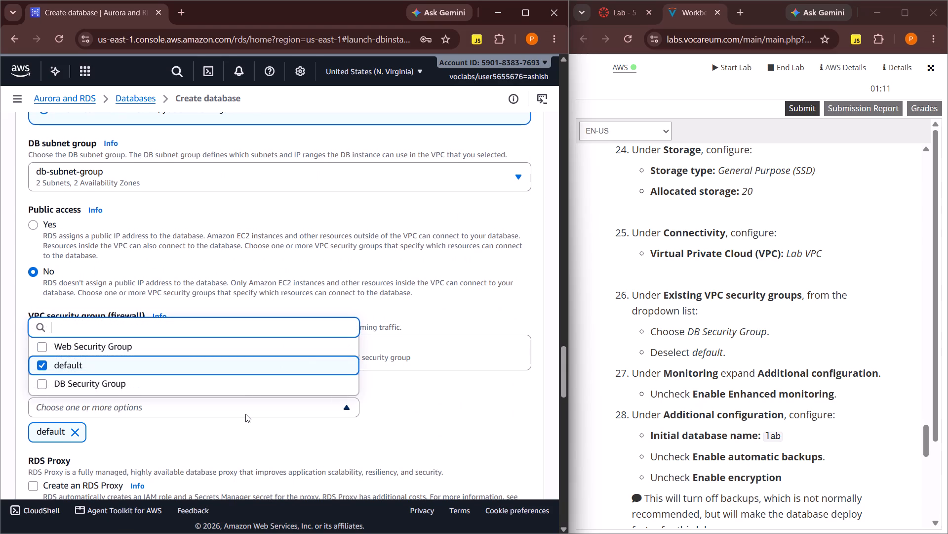
left_click(43, 384)
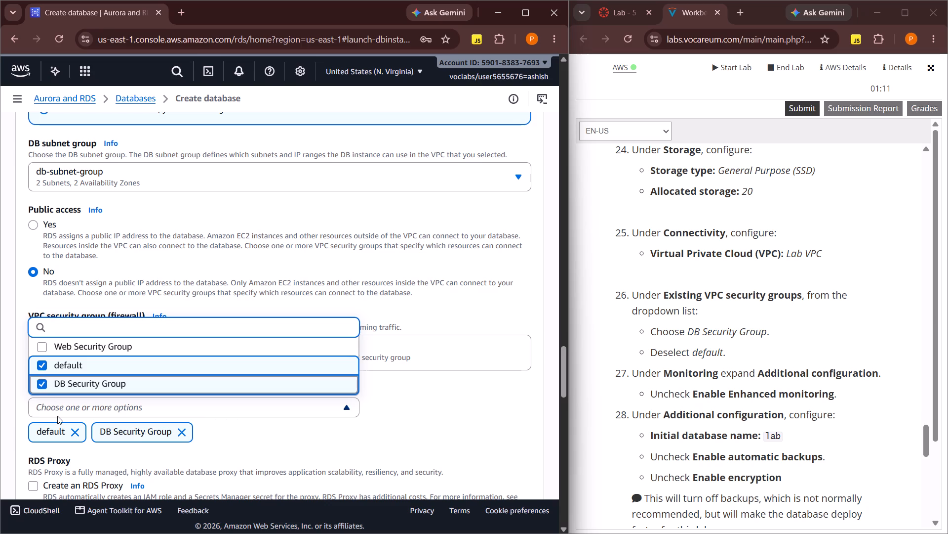
left_click(75, 429)
left_click(203, 429)
Look through the remaining connectivity options down to Monitoring, and check its additional monitoring settings against lab step 27.
scroll(203, 429, "down", 1)
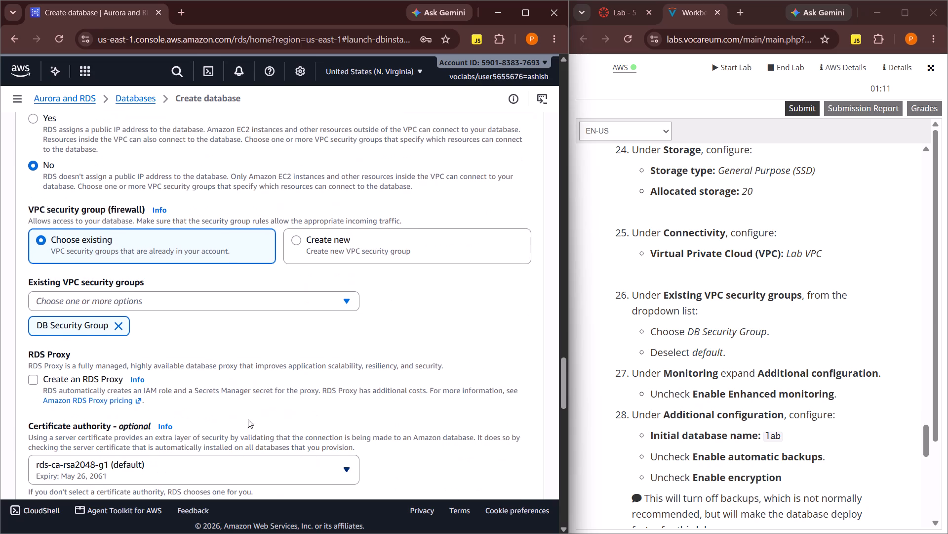
scroll(248, 419, "down", 1)
scroll(677, 374, "down", 2)
scroll(255, 388, "down", 1)
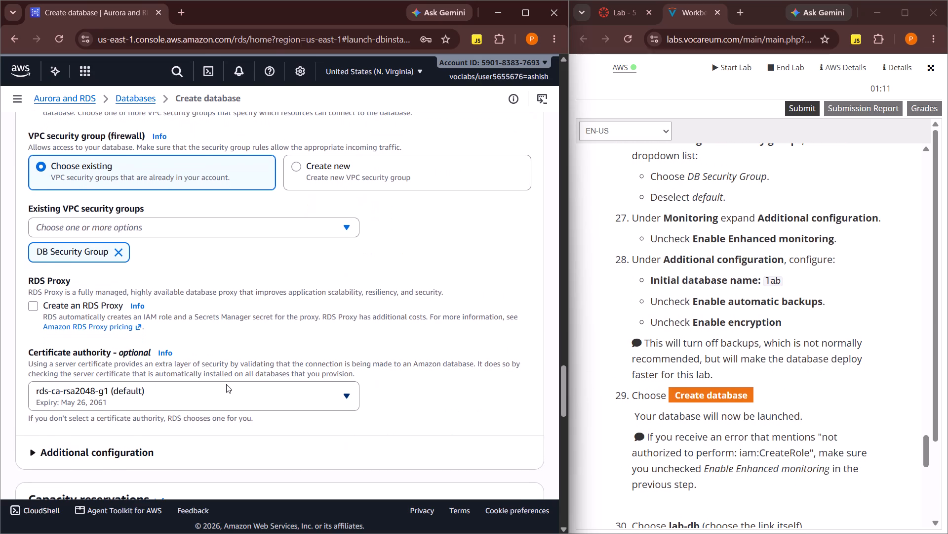
scroll(226, 384, "down", 1)
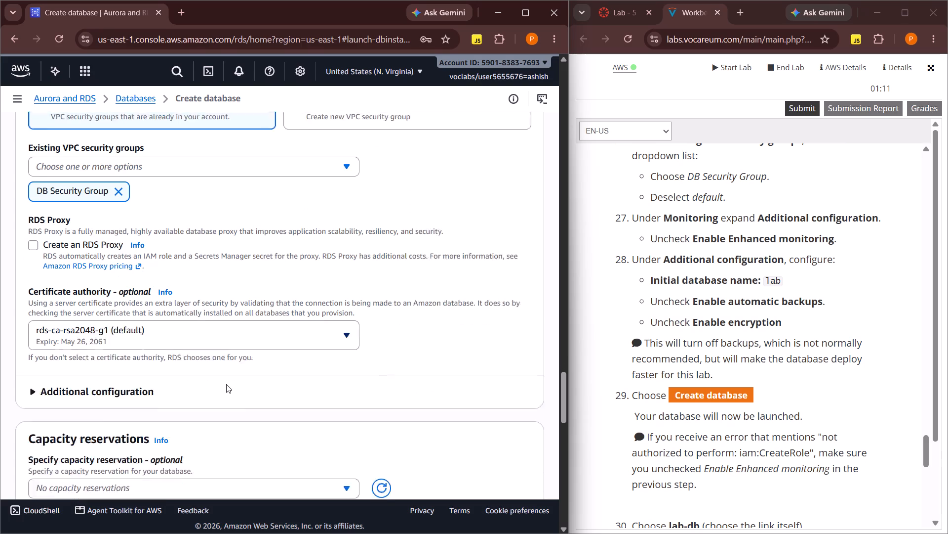
scroll(226, 384, "down", 1)
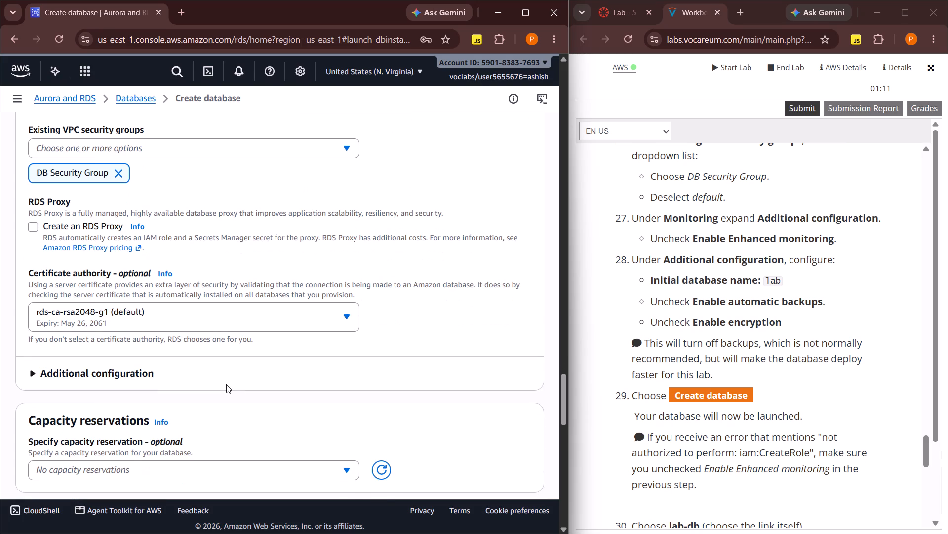
scroll(226, 384, "down", 4)
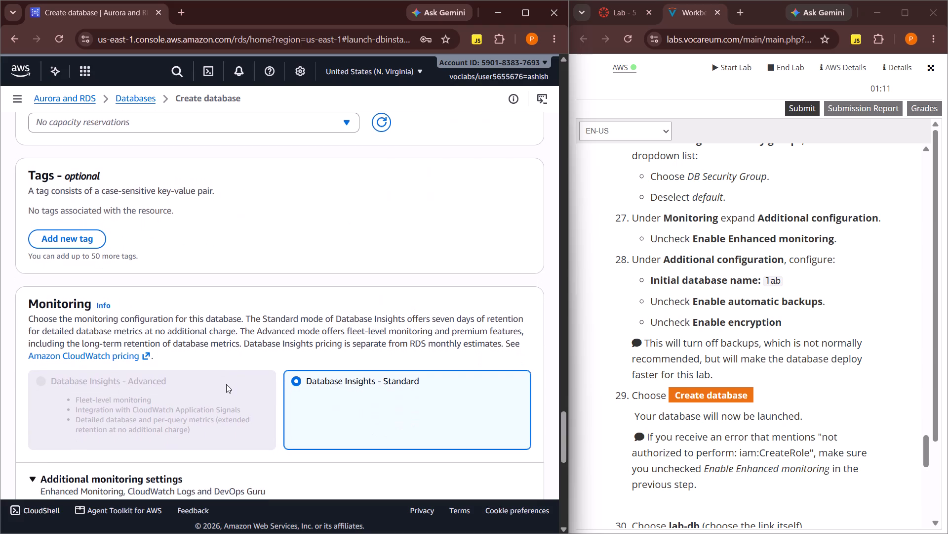
scroll(226, 384, "down", 2)
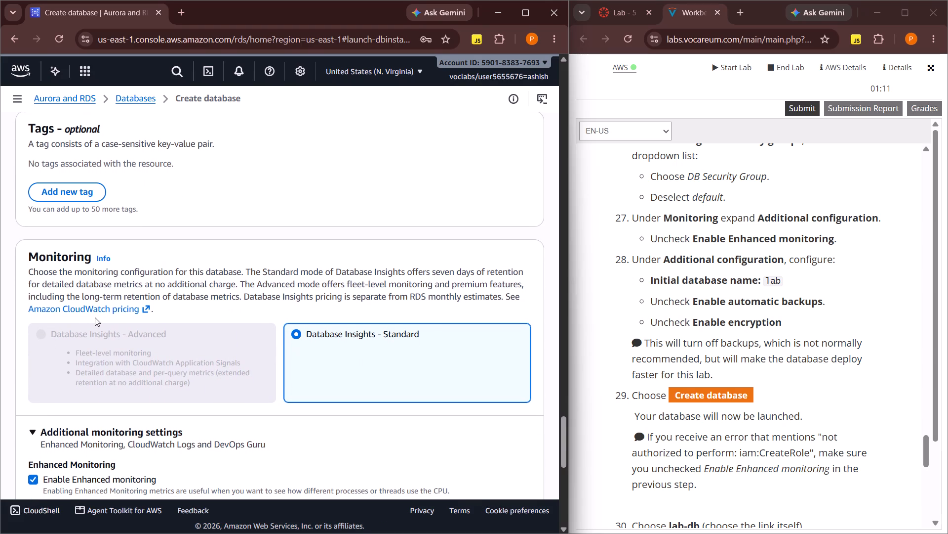
scroll(110, 343, "down", 1)
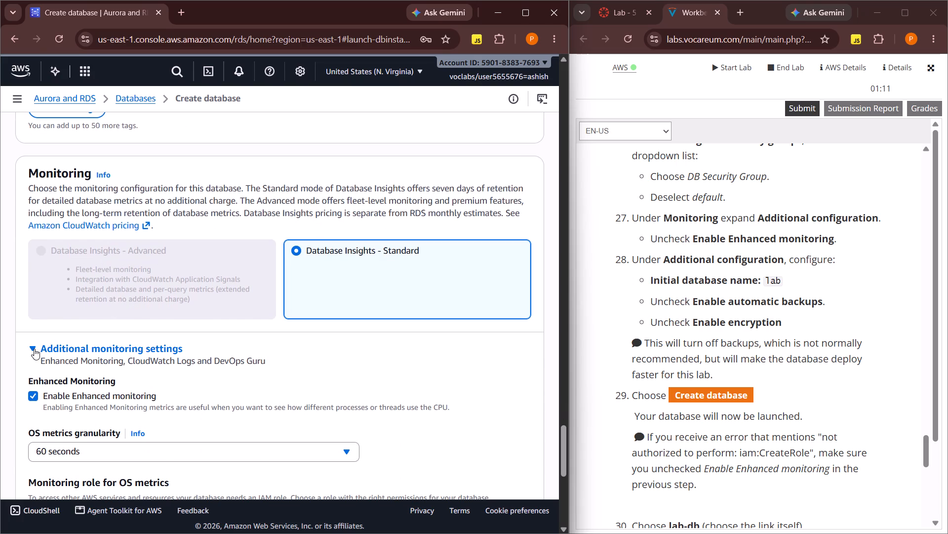
left_click(34, 349)
scroll(100, 368, "down", 1)
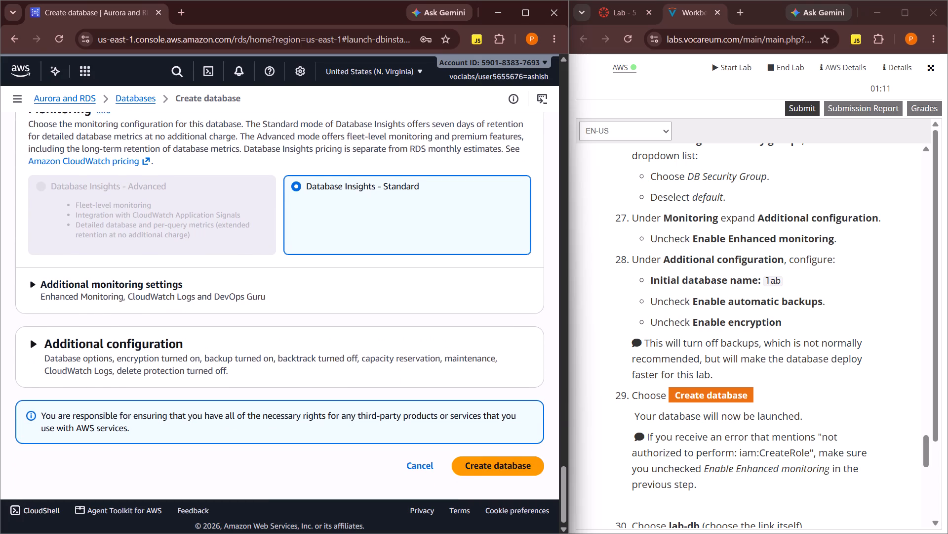
left_click(33, 280)
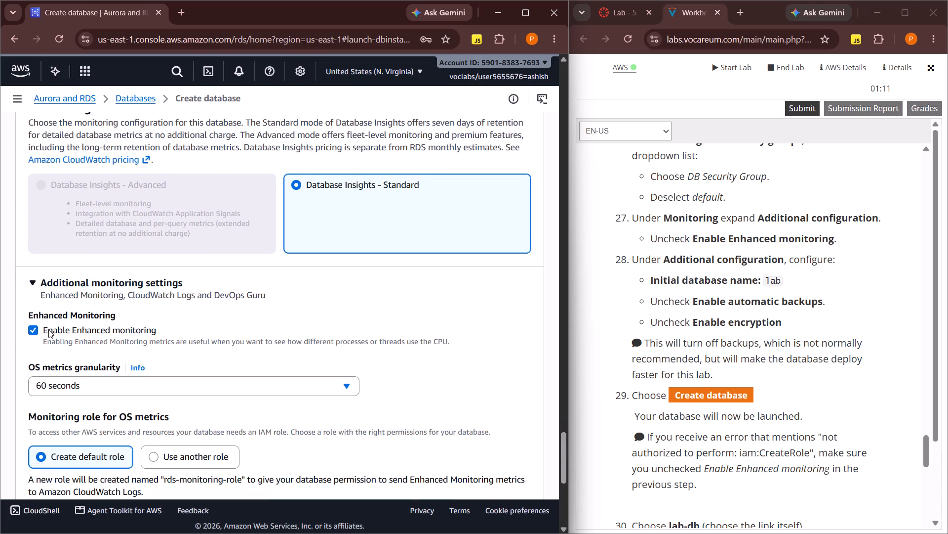
Examine the Monitoring section, including its additional monitoring settings, log exports and IAM role, against lab step 27.
scroll(48, 330, "down", 1)
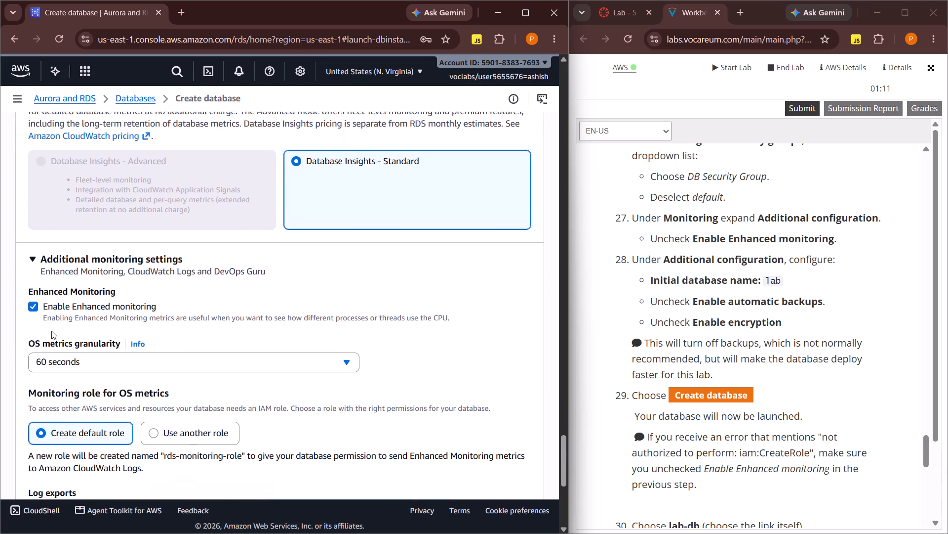
scroll(51, 331, "down", 2)
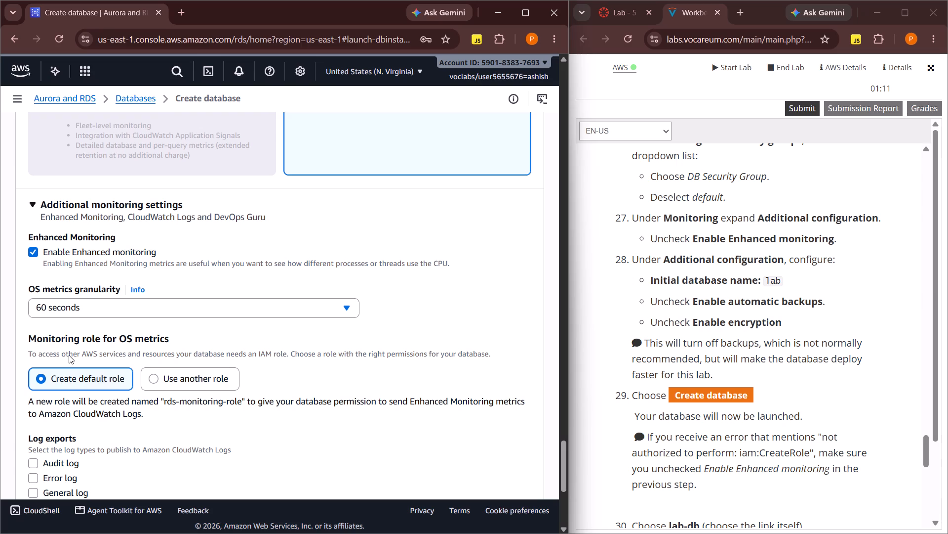
scroll(66, 355, "down", 2)
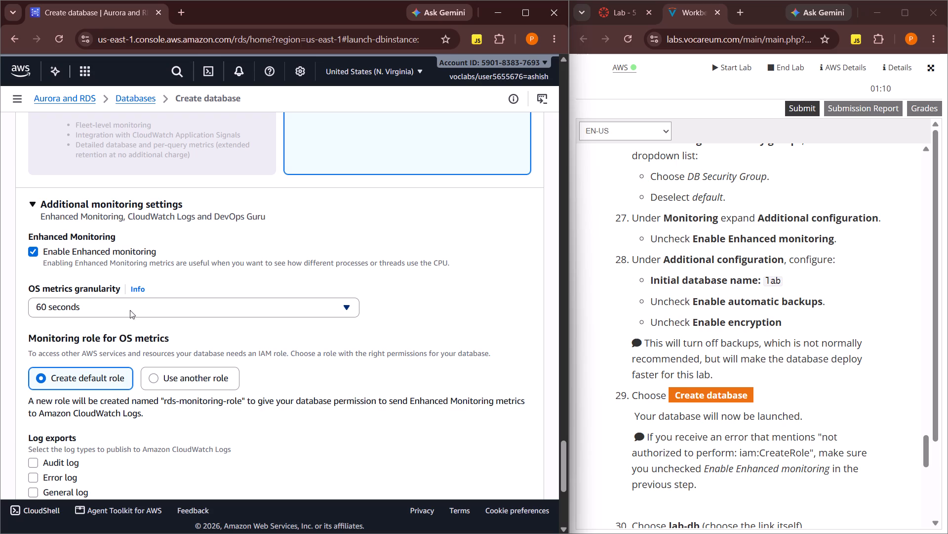
scroll(136, 329, "down", 5)
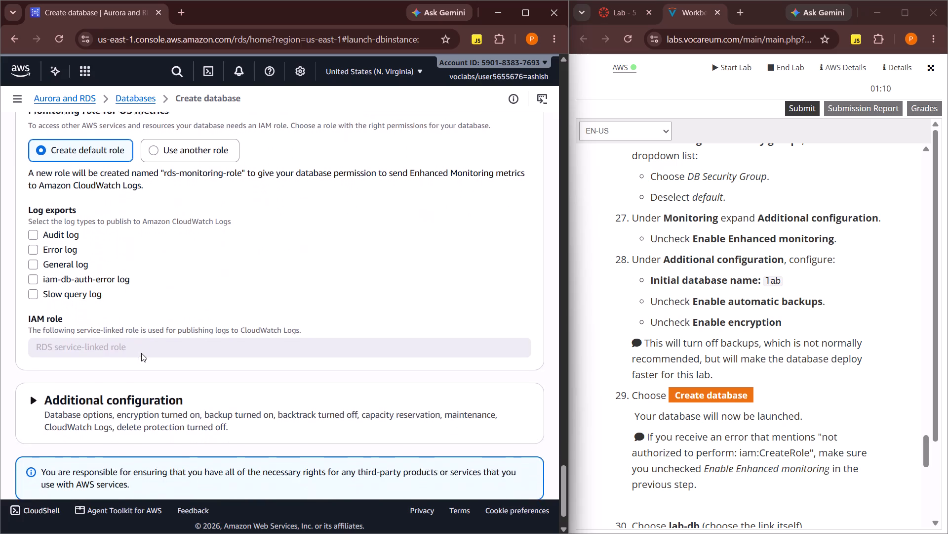
scroll(141, 353, "down", 1)
scroll(141, 353, "up", 2)
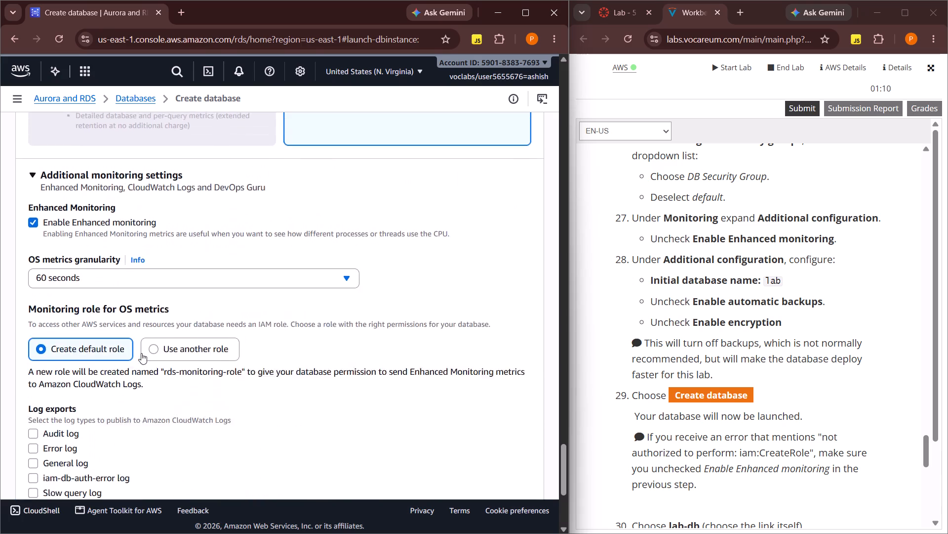
scroll(141, 353, "up", 2)
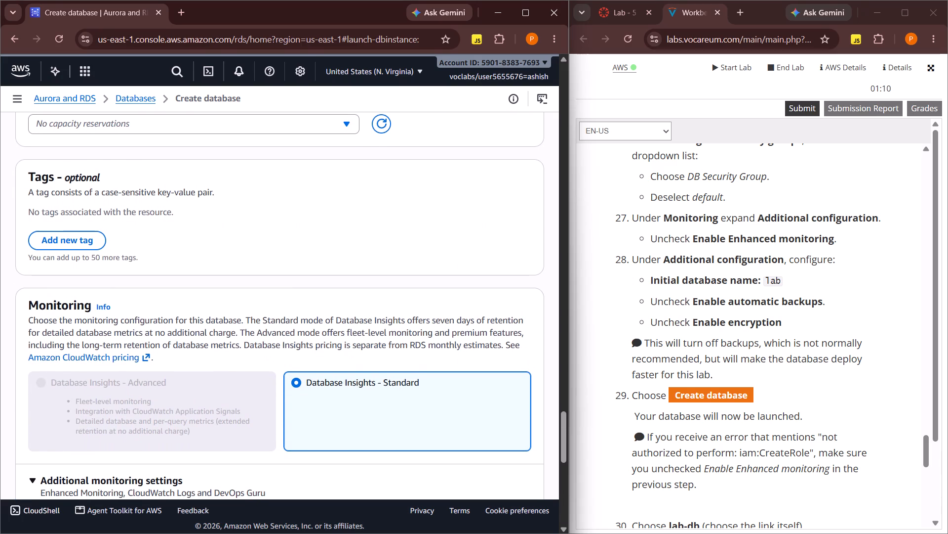
scroll(197, 349, "down", 1)
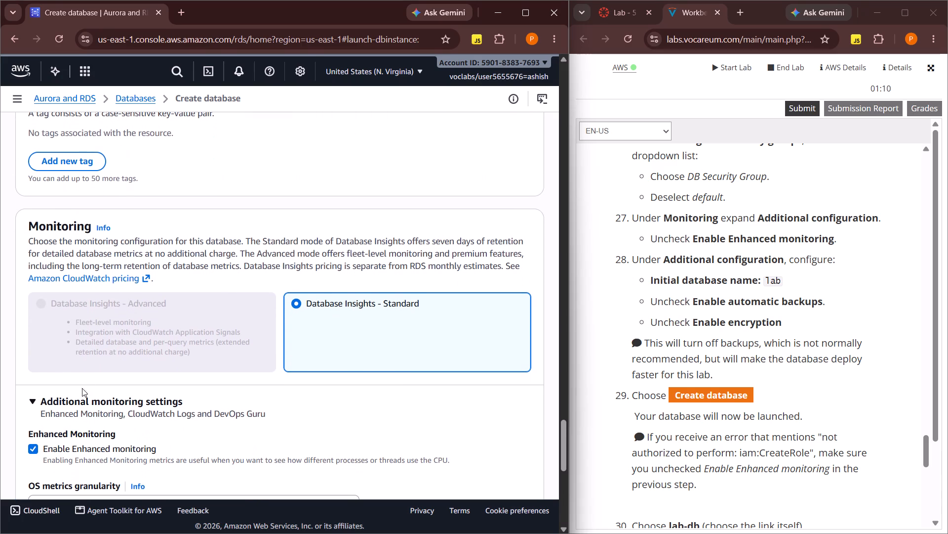
left_click(32, 402)
scroll(48, 399, "down", 1)
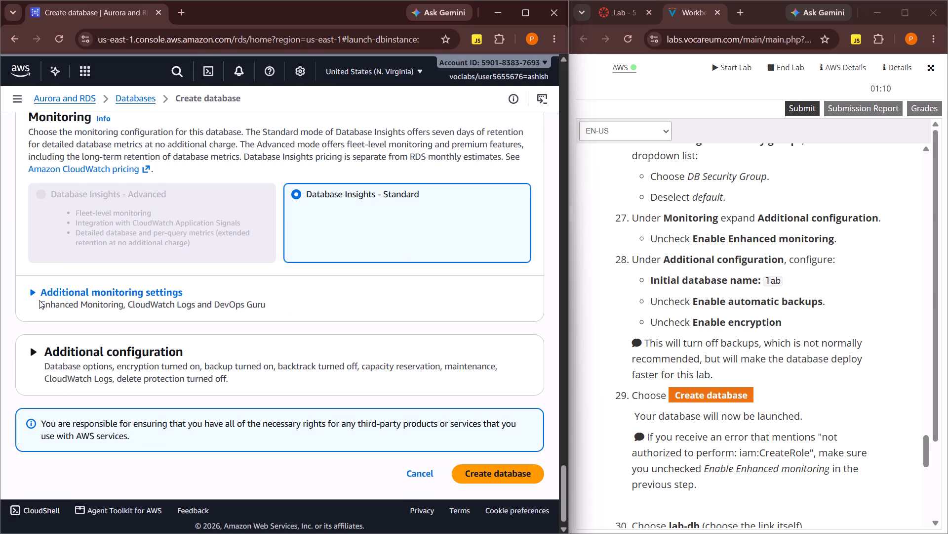
left_click(34, 289)
scroll(58, 325, "down", 2)
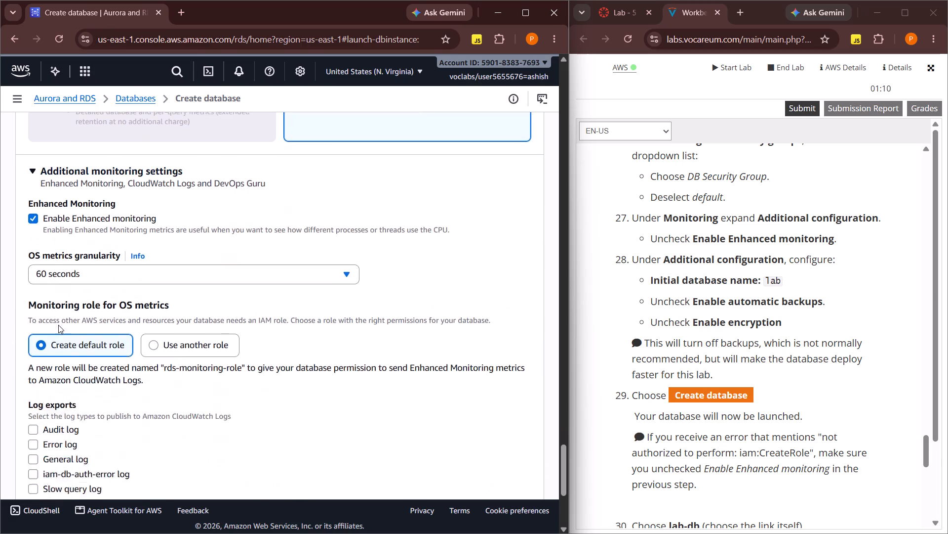
In Additional configuration, set the initial database name to lab and keep default.mysql8.4 as the DB parameter group.
scroll(58, 325, "down", 4)
left_click(32, 340)
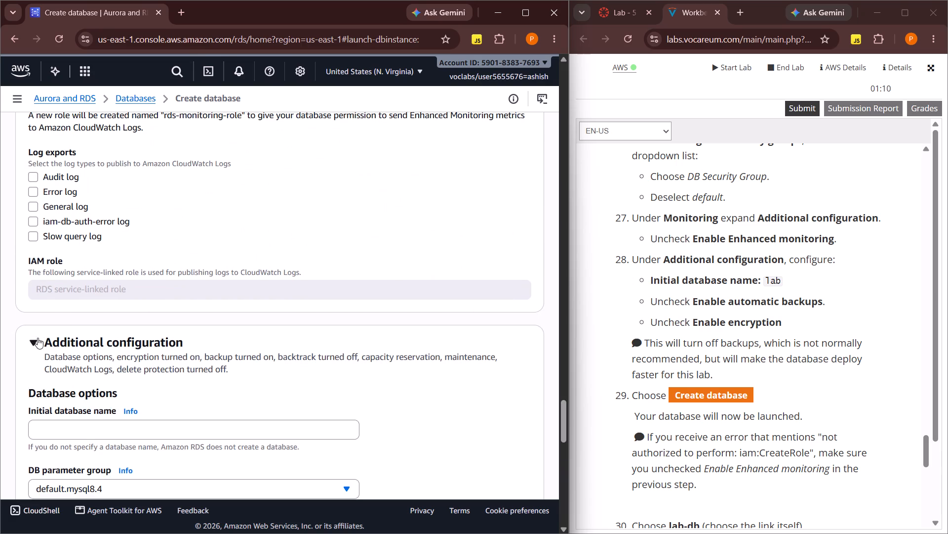
scroll(45, 336, "down", 1)
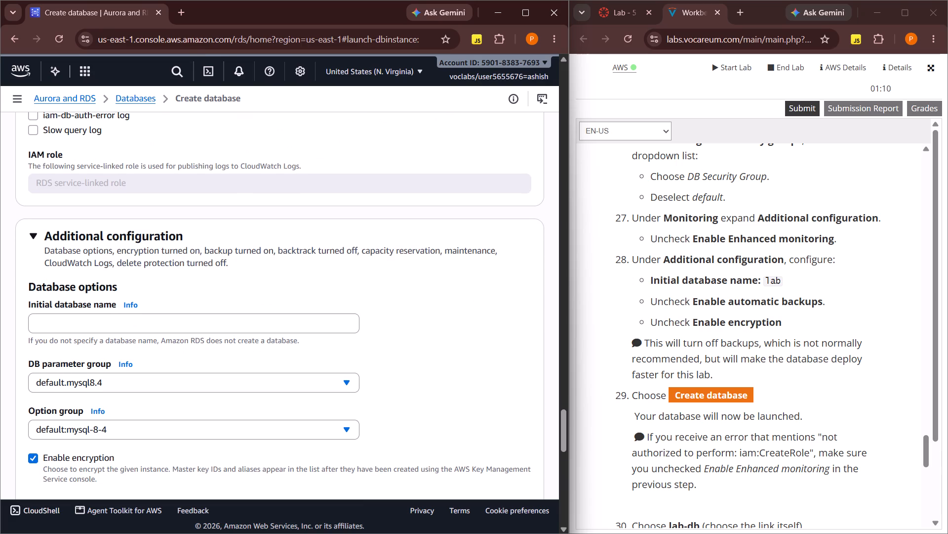
left_click(124, 325)
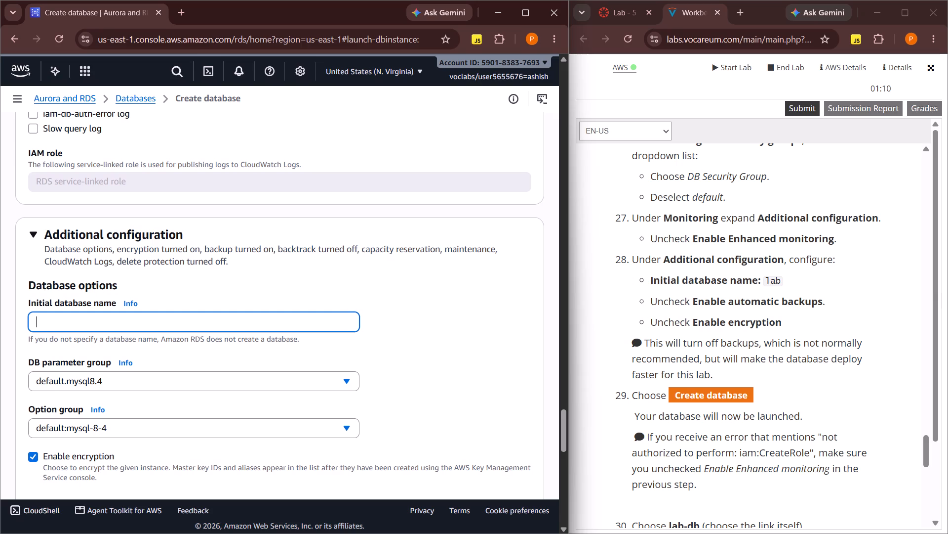
key("l")
type("ab")
left_click(269, 380)
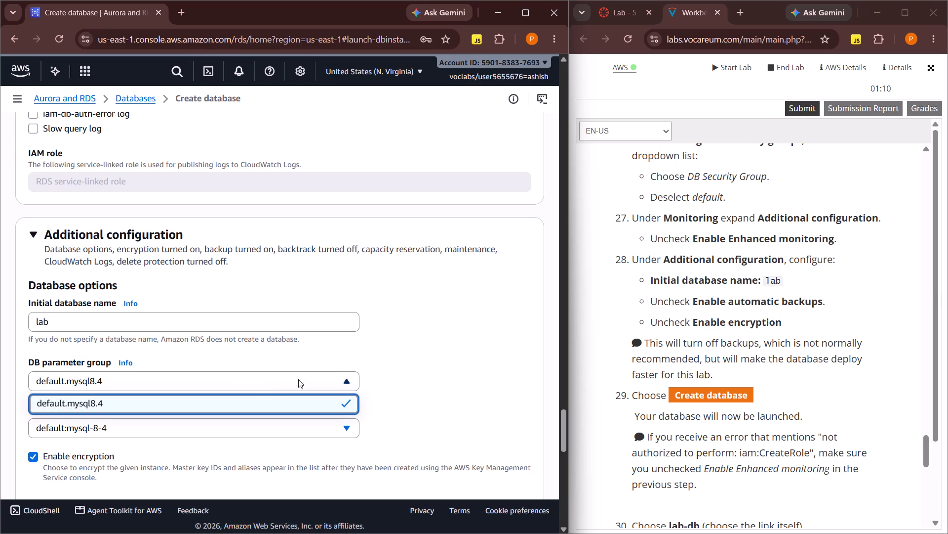
left_click(328, 402)
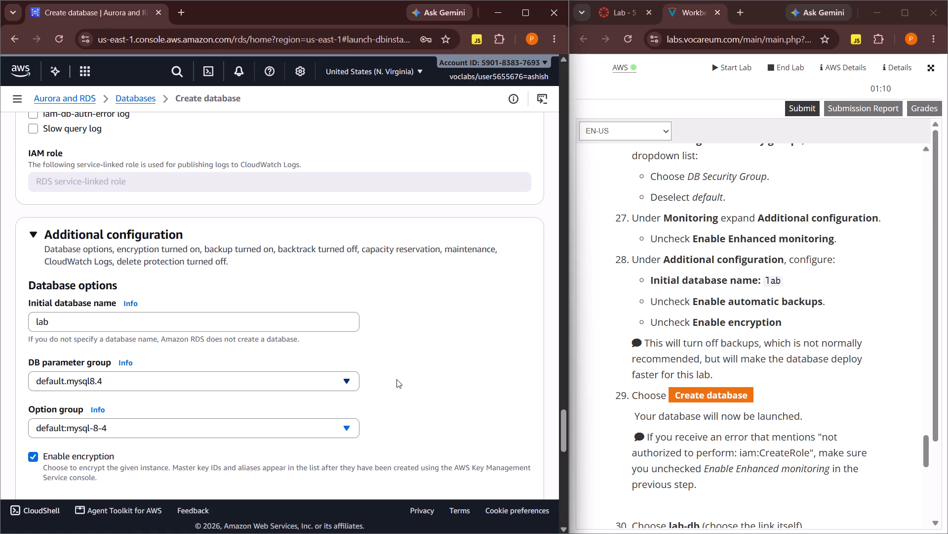
Turn off automated backup in the Backup settings of Additional configuration.
scroll(396, 379, "down", 1)
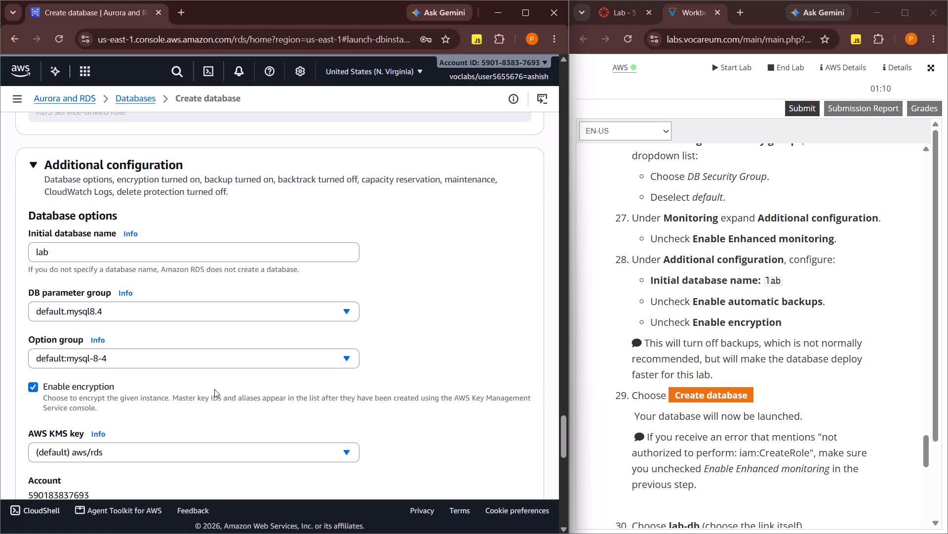
scroll(152, 396, "down", 3)
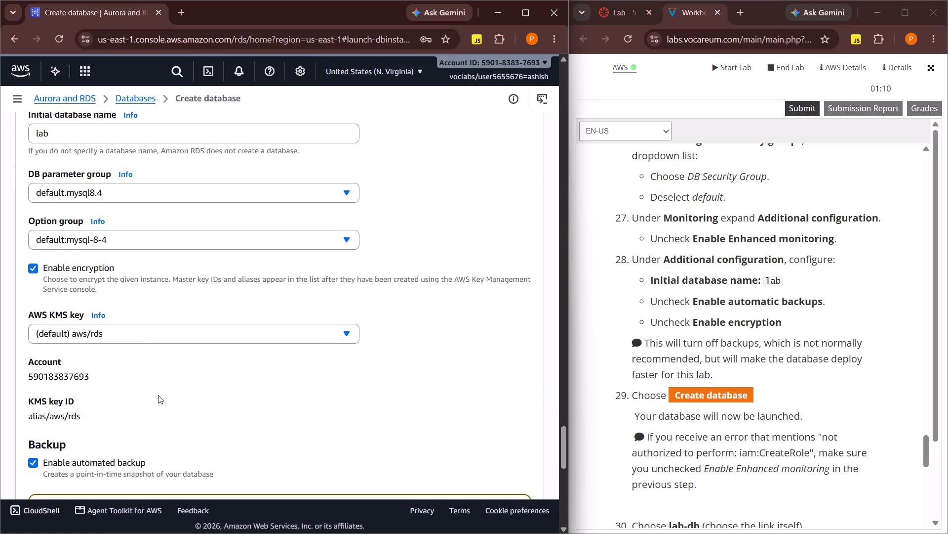
scroll(158, 395, "down", 1)
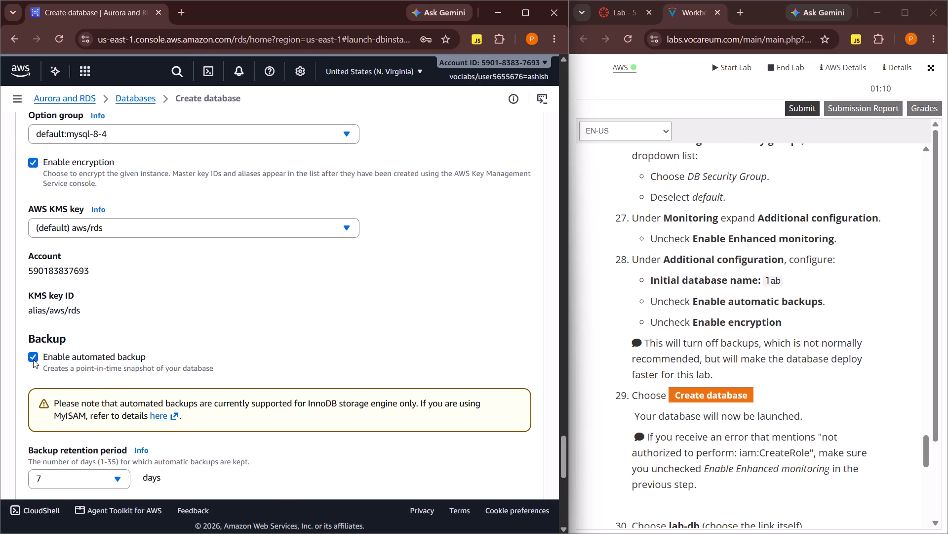
left_click(33, 359)
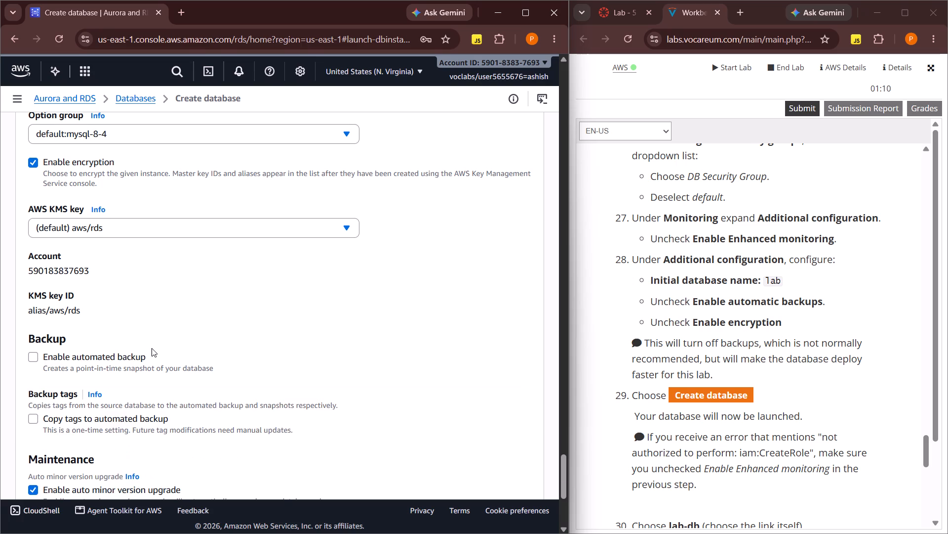
Turn off Enhanced Monitoring in the additional monitoring settings, as lab step 27 requires.
scroll(152, 348, "up", 8)
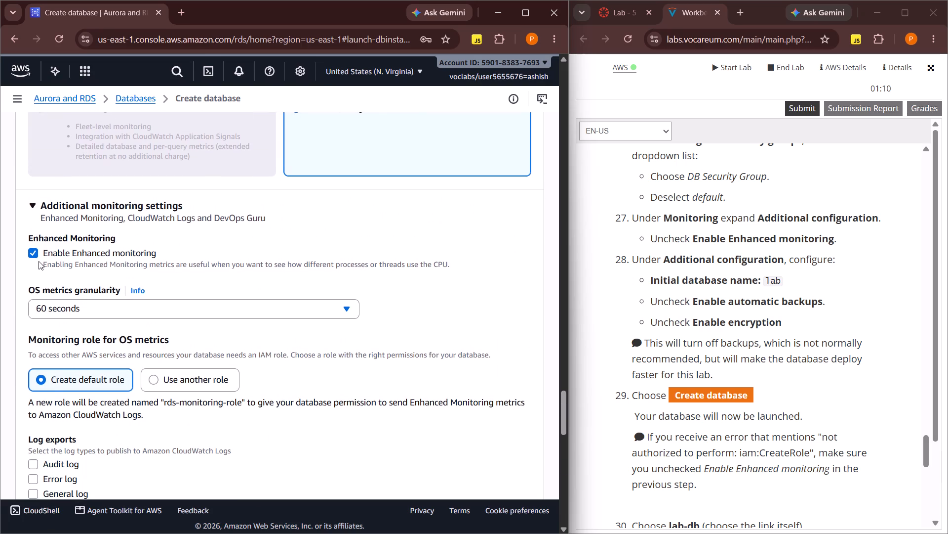
left_click(34, 255)
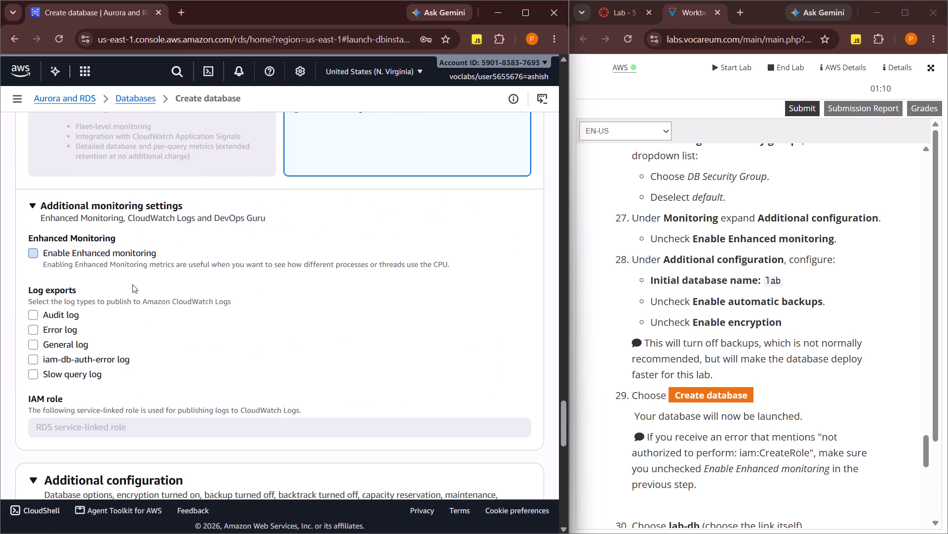
Turn off encryption for the database instance in Additional configuration, as lab step 28 requires.
scroll(132, 284, "down", 7)
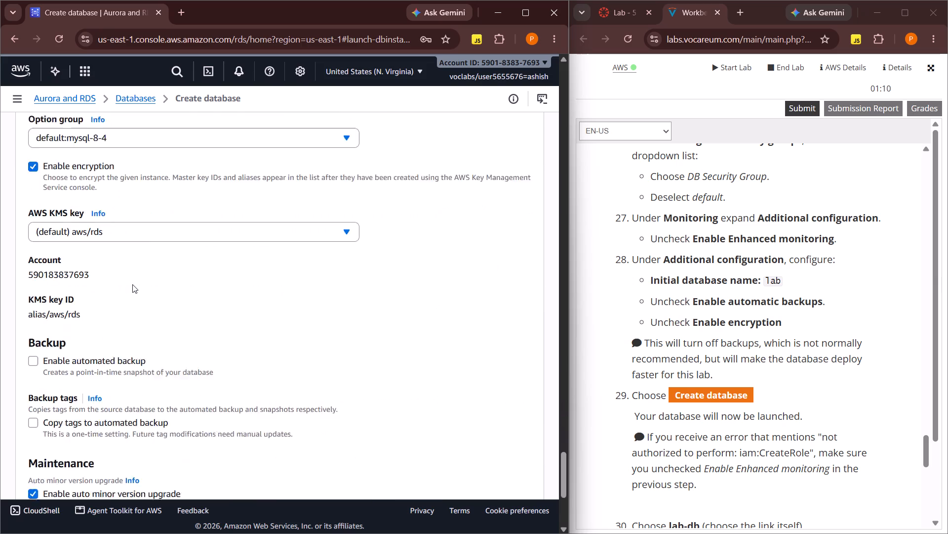
scroll(132, 284, "down", 1)
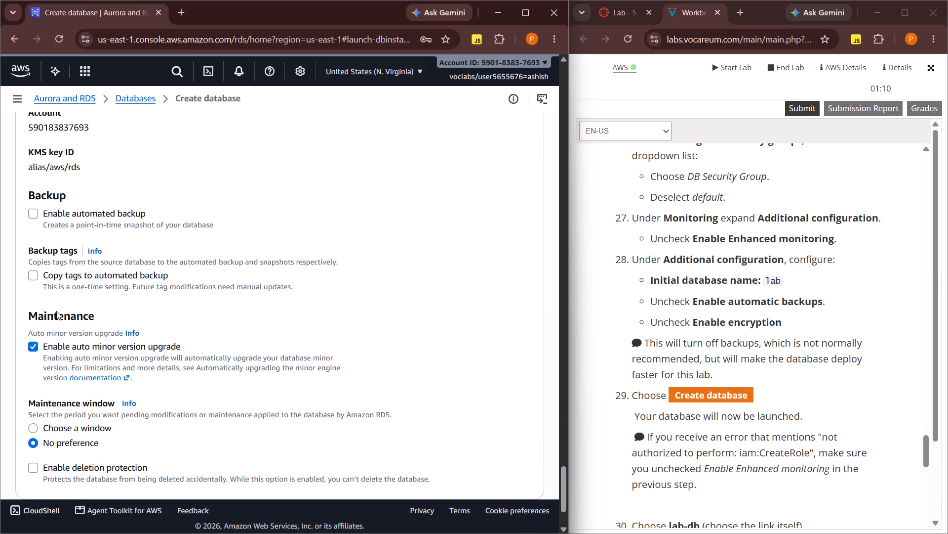
scroll(53, 321, "up", 3)
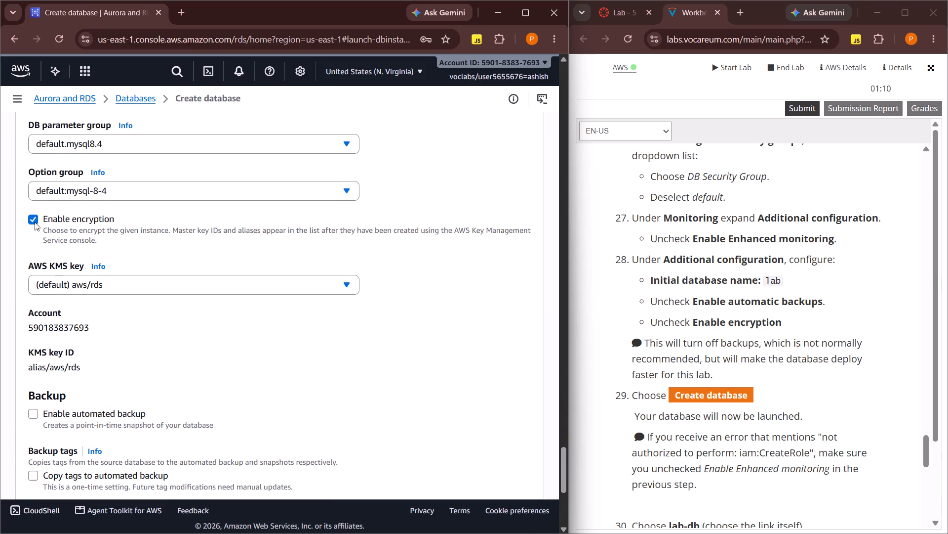
scroll(145, 330, "down", 3)
scroll(43, 302, "up", 1)
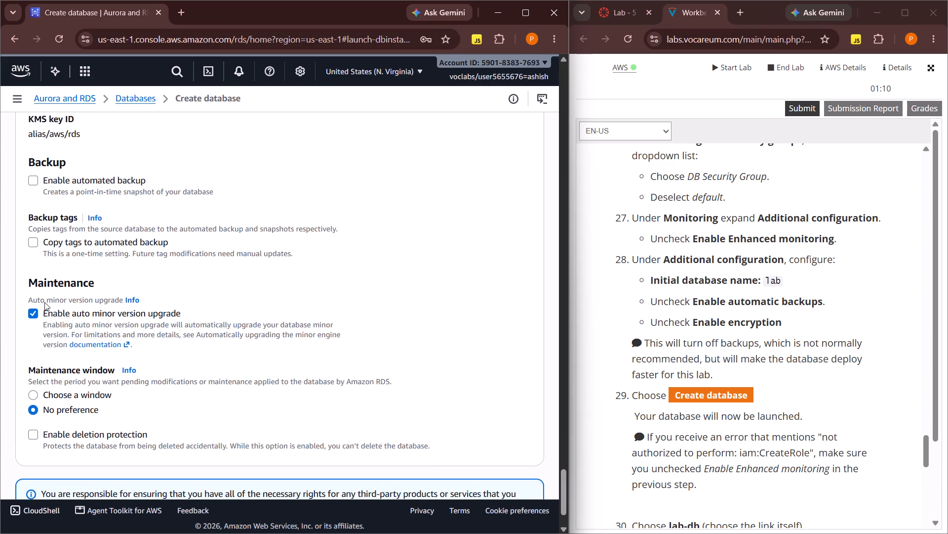
scroll(44, 302, "up", 3)
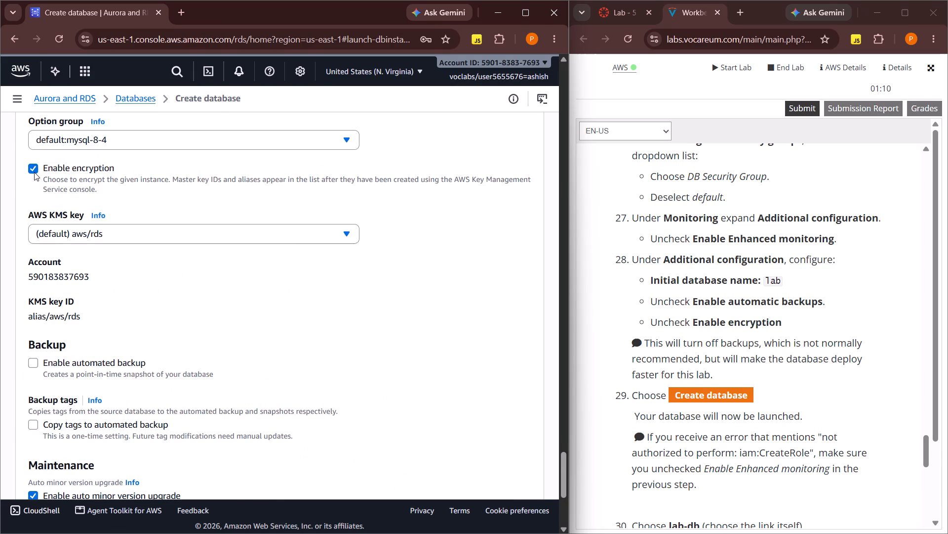
scroll(43, 178, "up", 1)
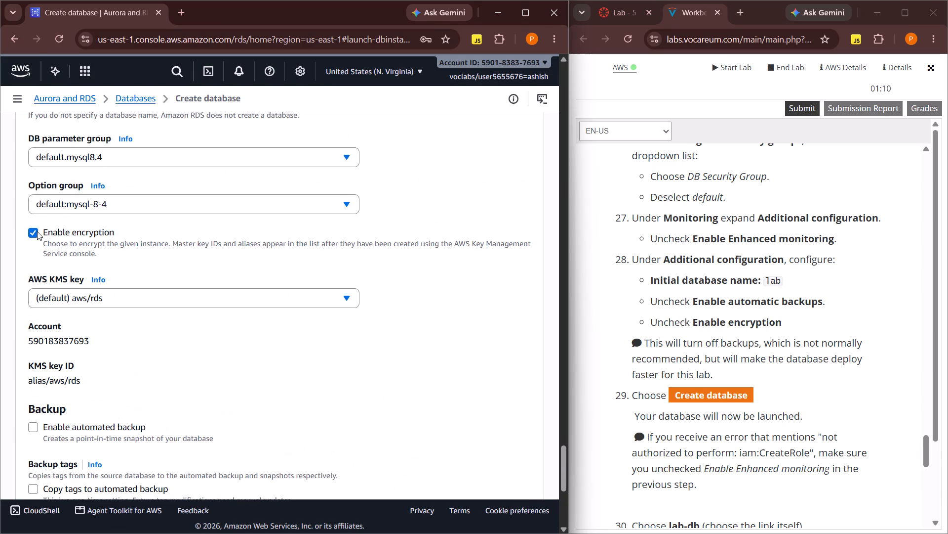
left_click(35, 231)
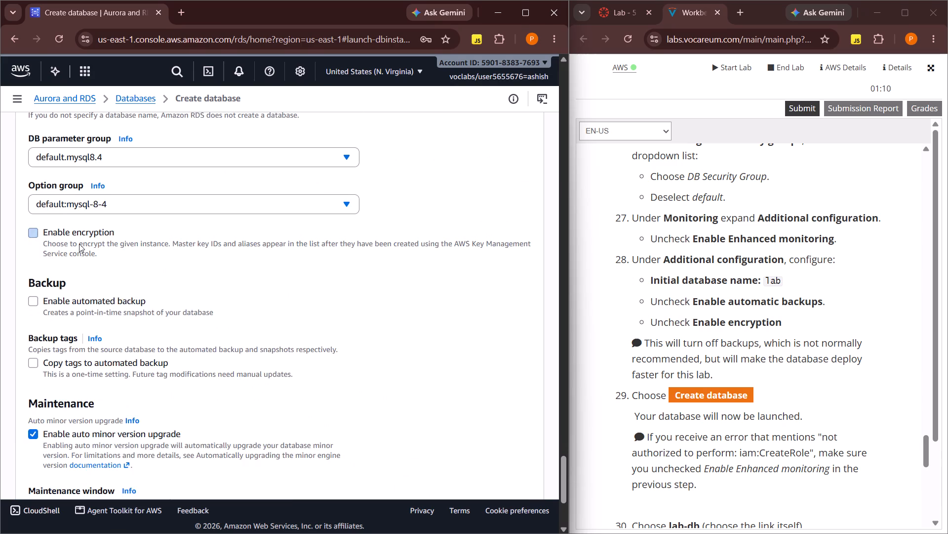
Review the remaining backup, maintenance and deletion protection settings through the end of the database creation form.
scroll(119, 272, "down", 1)
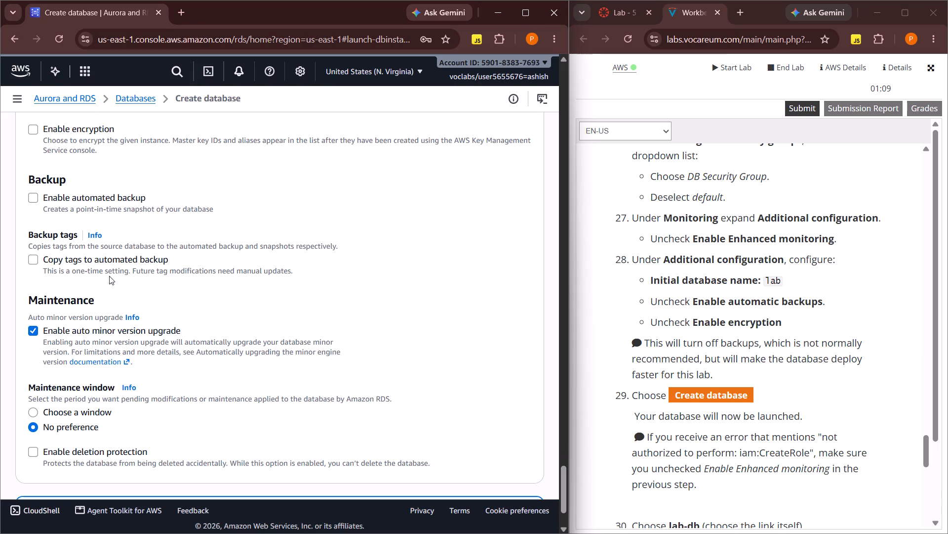
scroll(196, 383, "down", 1)
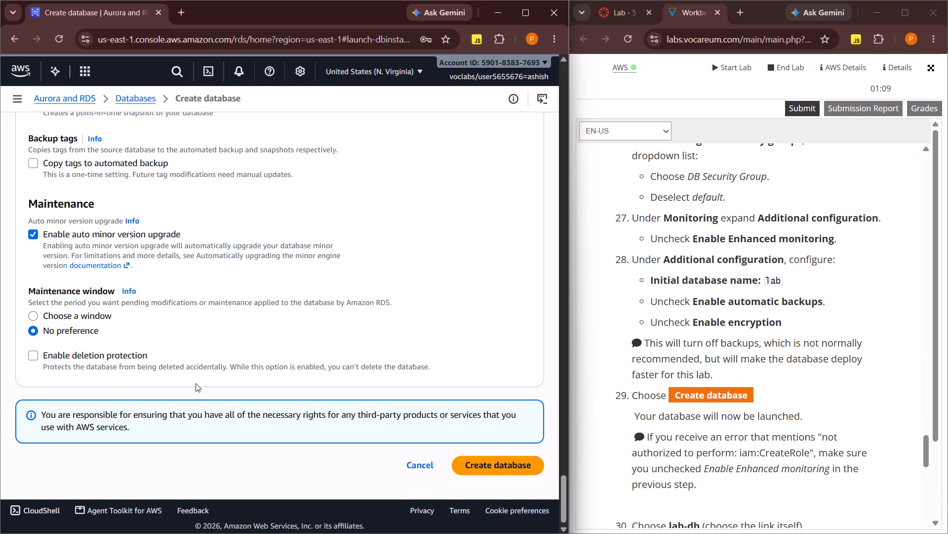
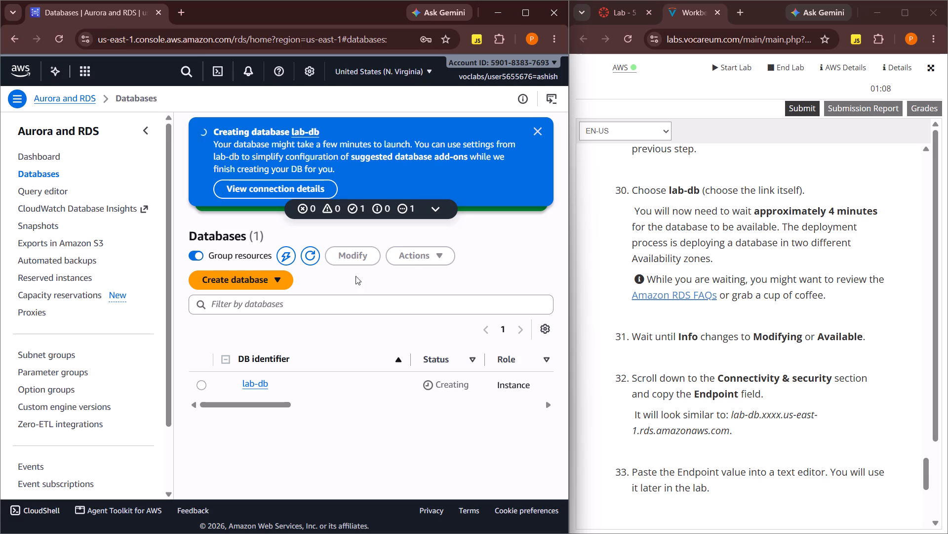
Read lab steps 29 to 32 about launching lab-db, waiting for its availability and copying its endpoint.
scroll(684, 308, "up", 6)
scroll(684, 308, "down", 1)
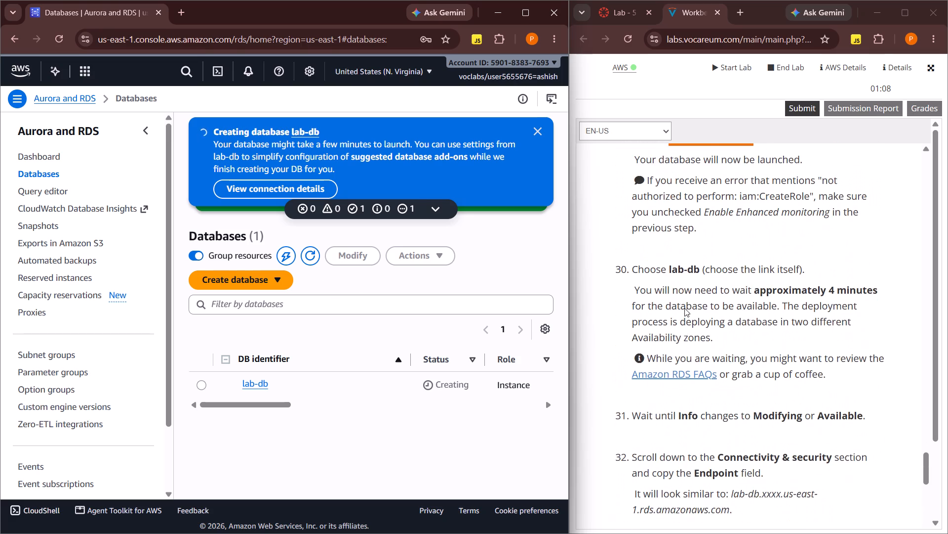
scroll(684, 308, "down", 1)
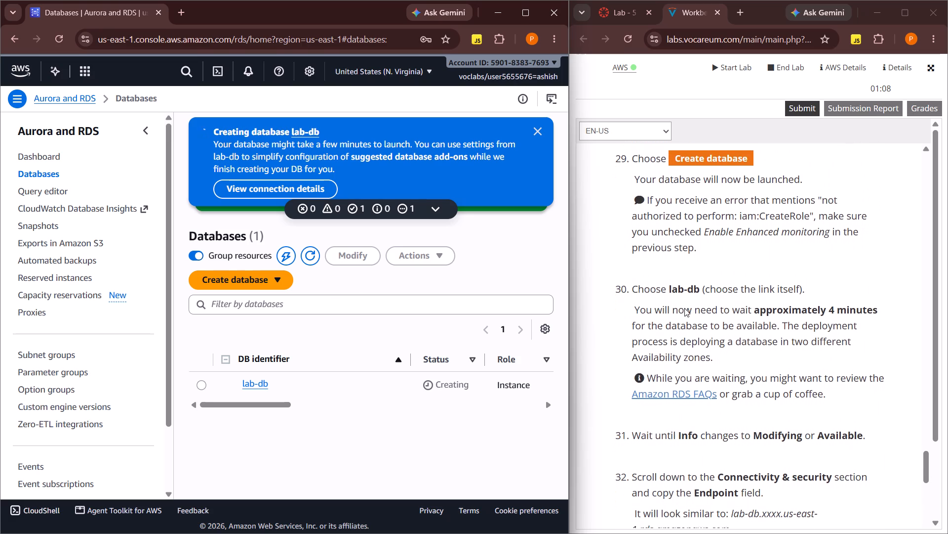